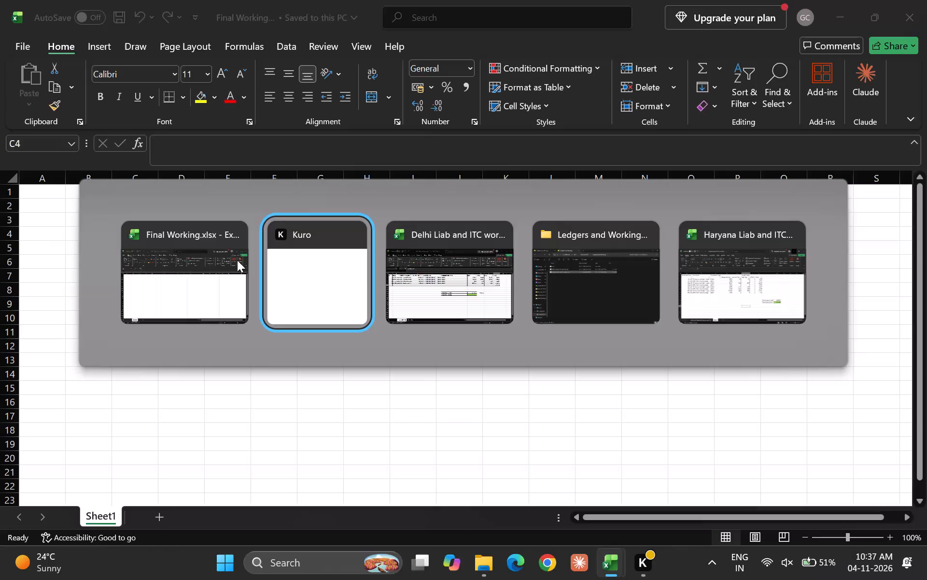
Switch to the Delhi Liab and ITC working workbook and examine the ITC Working sheet's entries and input credit totals.
key("alt+Tab")
key("Down")
key("Up")
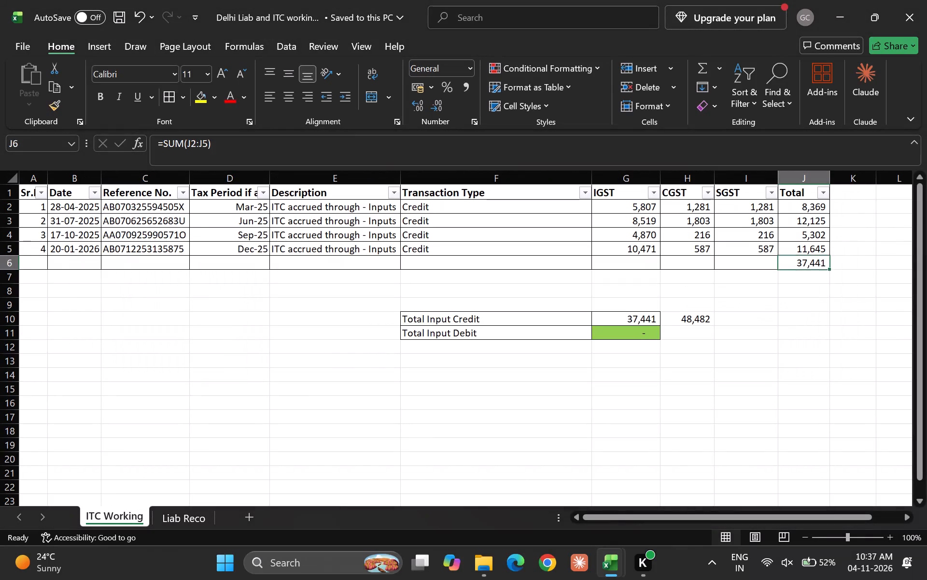
key("Down")
key("Down")
key("Down")
key("Left")
key("Left")
Return to the Final Working workbook and select cell B3 on the empty Sheet1.
key("alt+Tab")
key("Down")
key("Up")
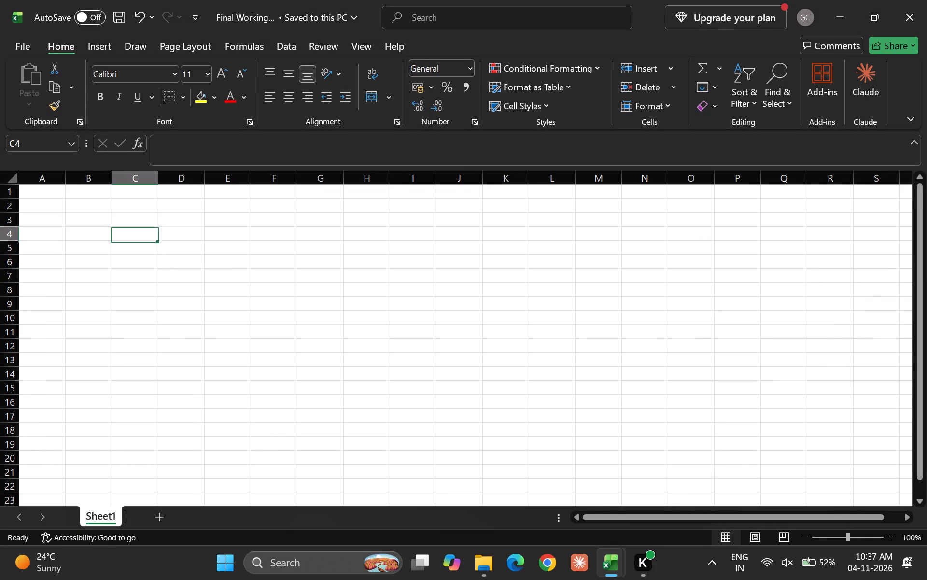
key("Up")
key("Left")
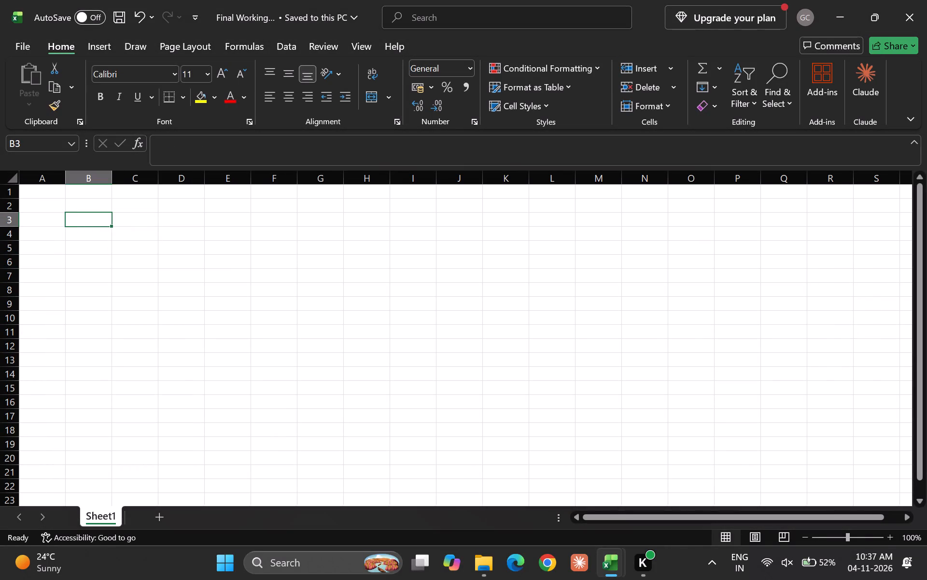
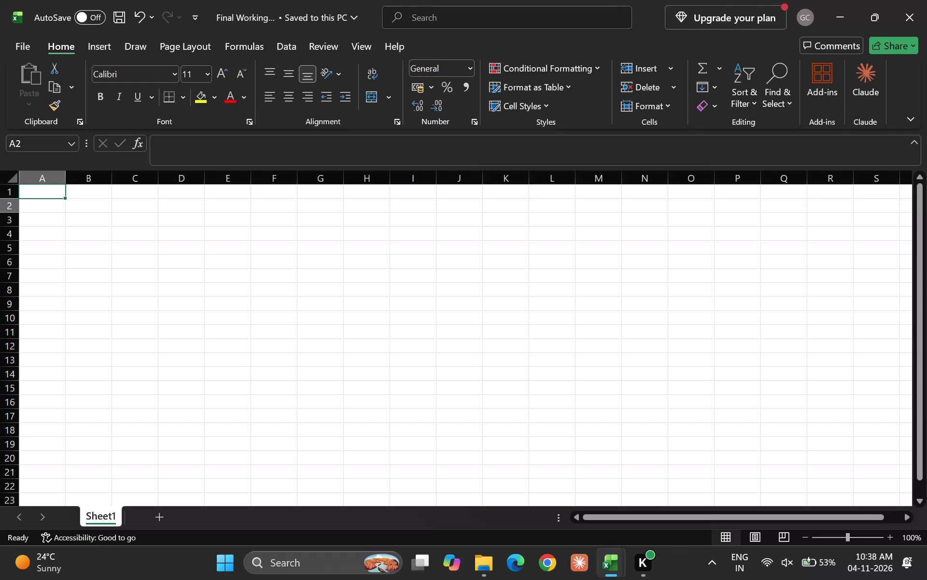
Enter the label Branch in cell A1 of Sheet1.
key("Up")
key("Down")
key("Up")
key("Right")
key("Down")
key("Up")
key("Left")
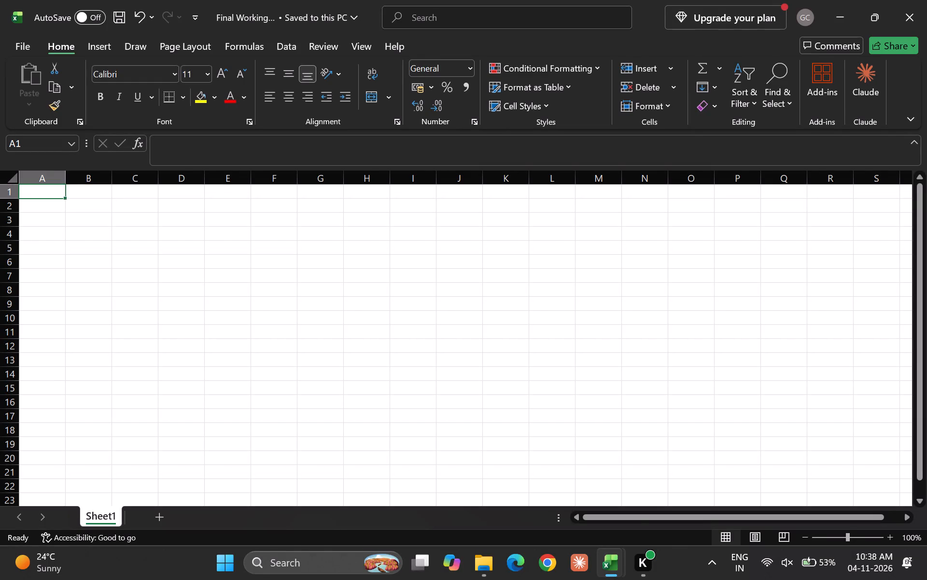
type("Bra")
key("m")
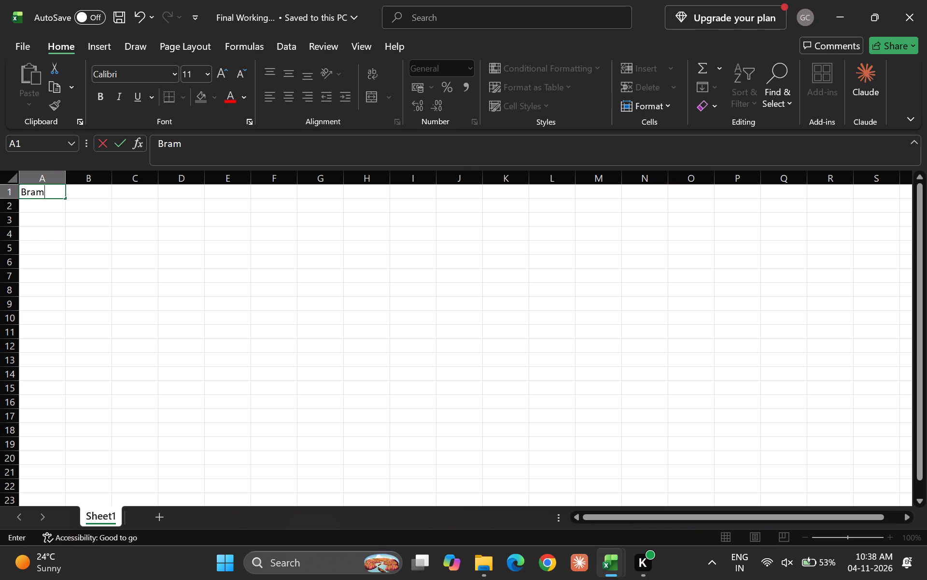
key("BackSpace")
type("nch")
key("space")
key("Return")
key("Up")
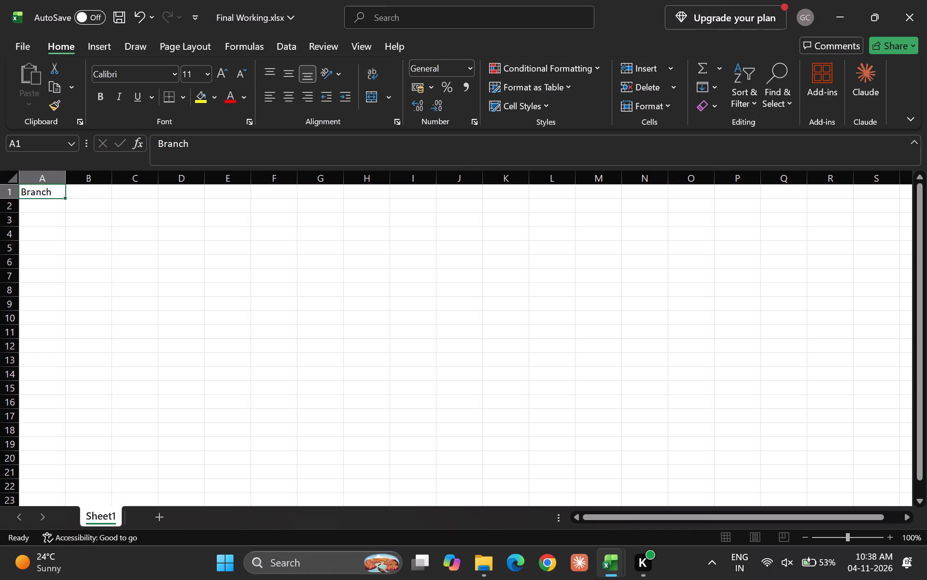
Move the Branch label to cell A2 and enter the heading As per Portal in A1.
key("shift+super+F23")
key("ctrl+c")
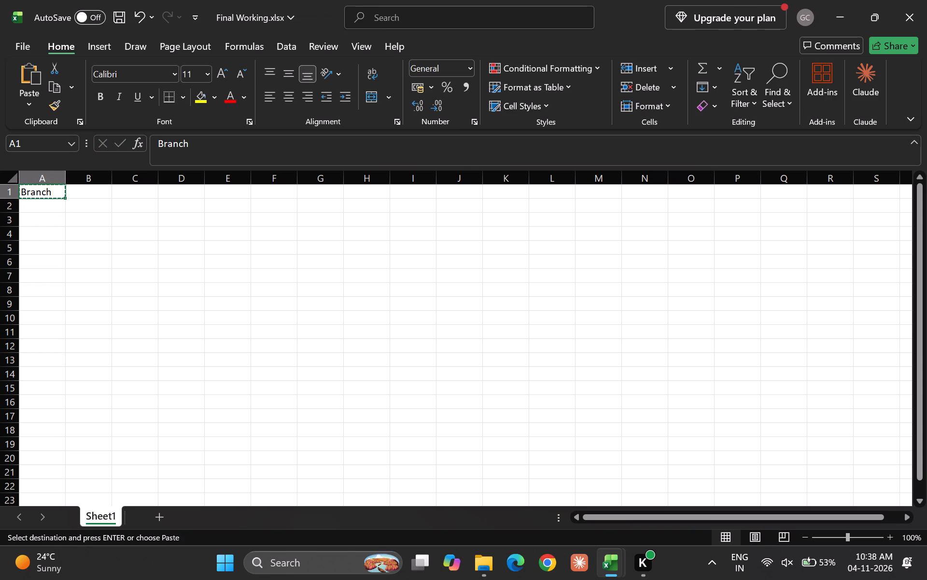
key("ctrl+x")
key("Down")
key("Return")
key("Up")
type("As per Portal")
key("Return")
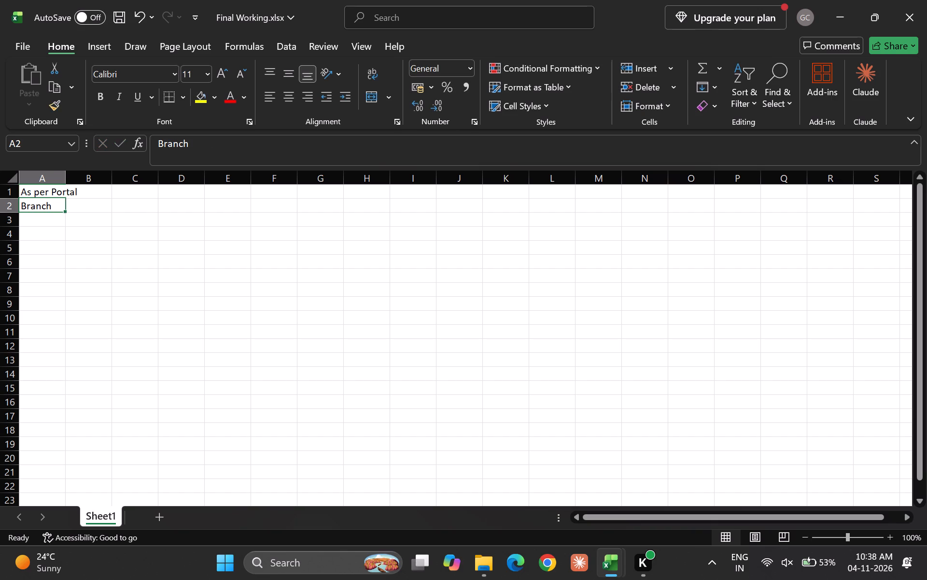
Add the column headers Output in B2 and Input in C2, beside Branch.
key("Up")
key("Down")
key("Right")
key("Down")
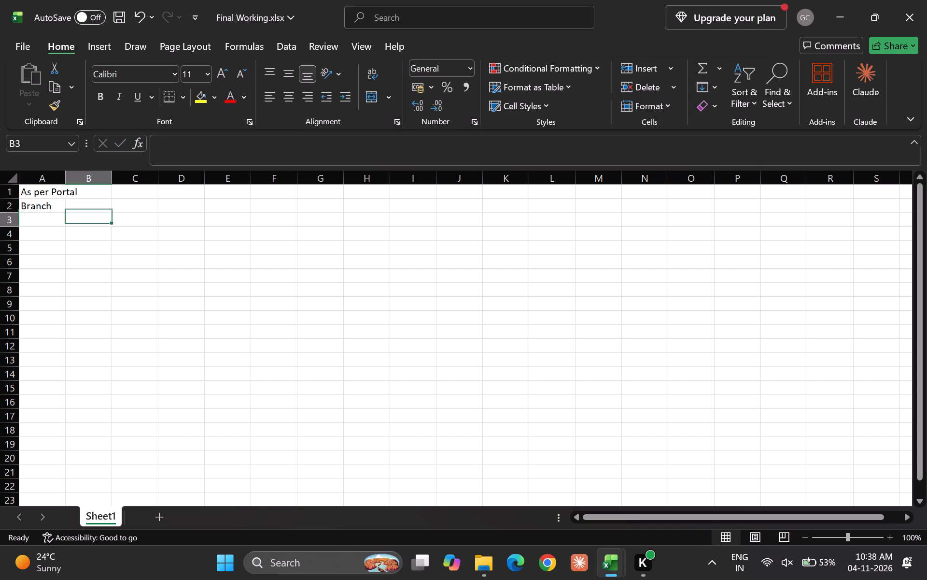
key("Up")
type("Output")
key("Return")
key("Up")
key("Right")
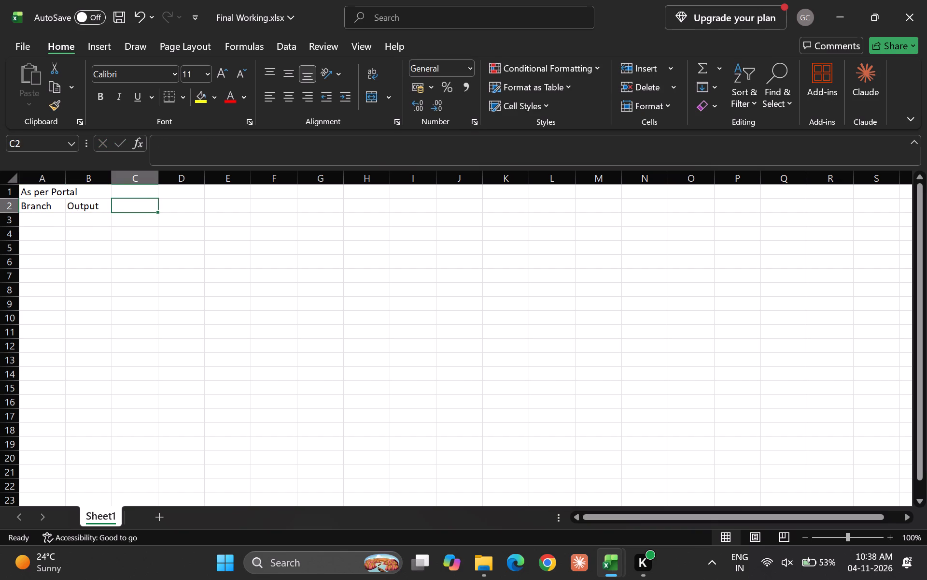
type("Input")
key("Return")
key("Up")
Insert a new column before Output and give it the header Quarter in B2.
key("Left")
key("ctrl+space")
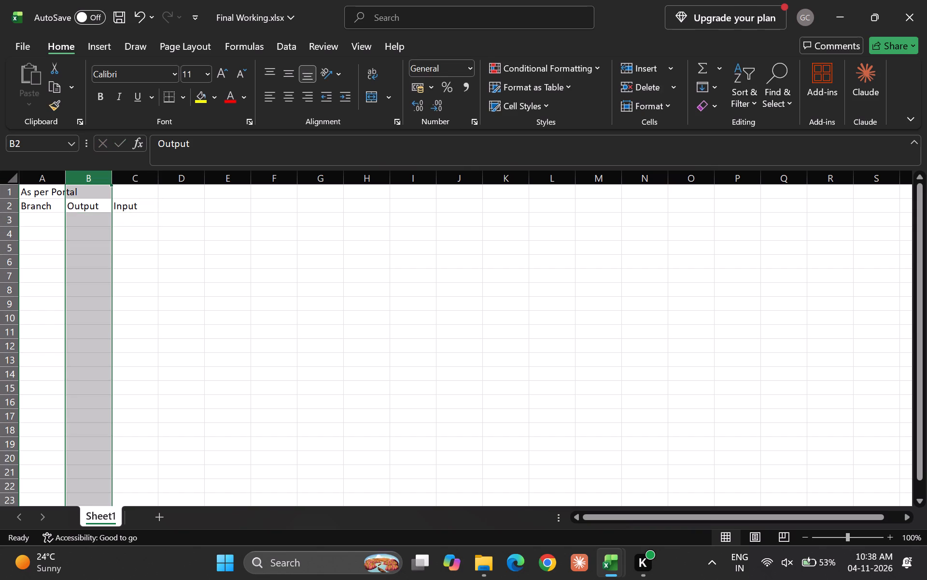
key("ctrl+shift+equal")
key("Down")
key("Up")
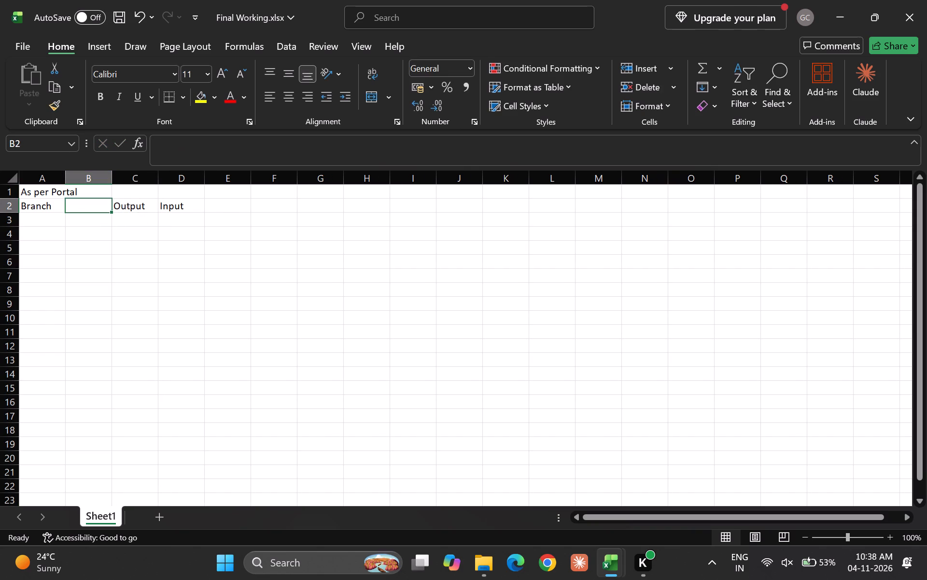
type("Quartwe")
key("BackSpace")
key("BackSpace")
type("er")
key("Return")
key("Up")
Enter Delhi in A3 and the quarter numbers 1 to 4 in cells B3 to B6.
key("Left")
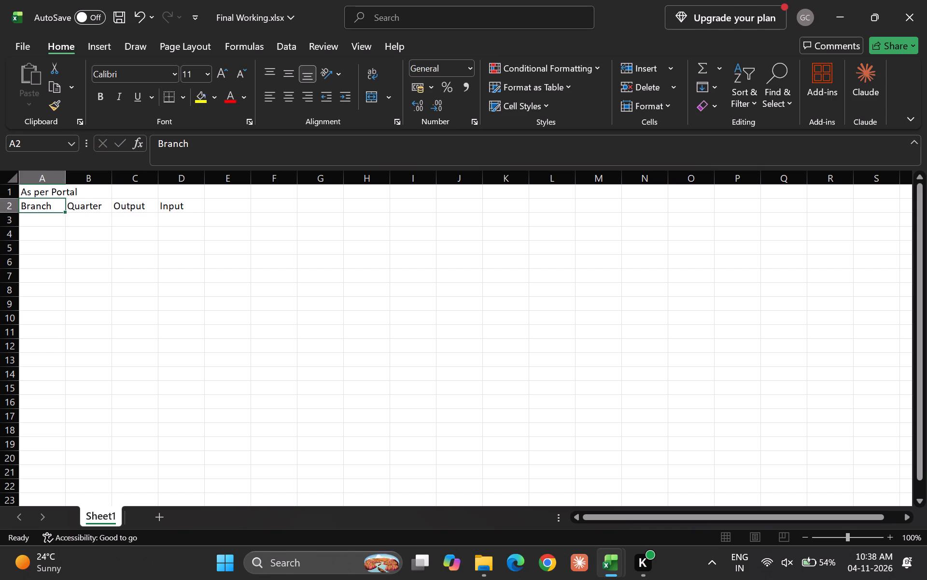
key("Down")
type("Delhi")
key("Return")
key("Up")
key("Right")
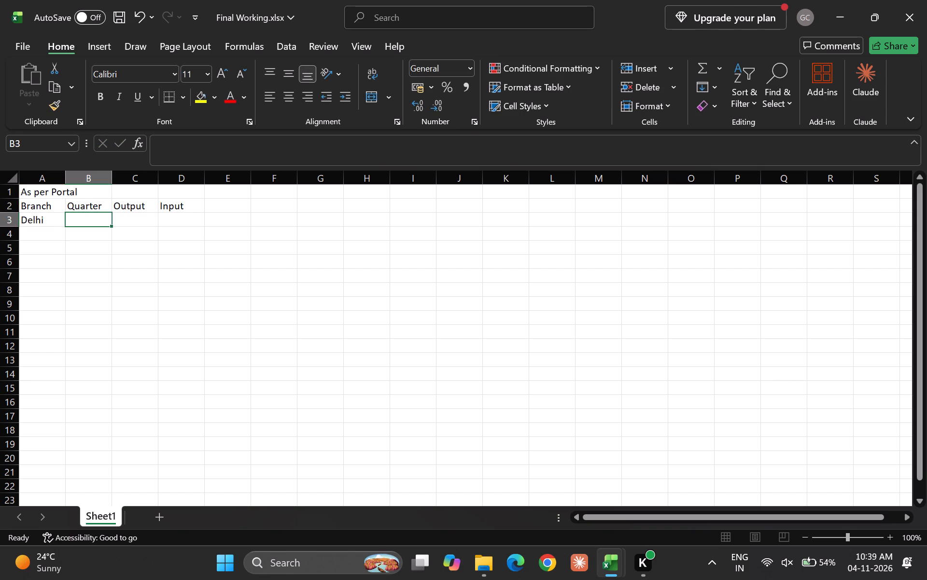
key("1")
key("Return")
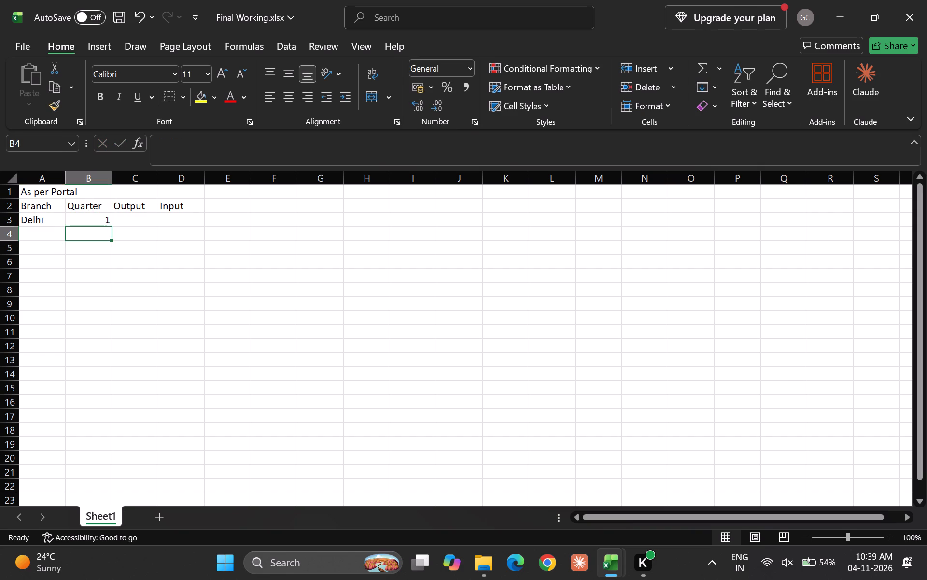
key("2")
key("Return")
key("3")
key("Return")
key("4")
key("Return")
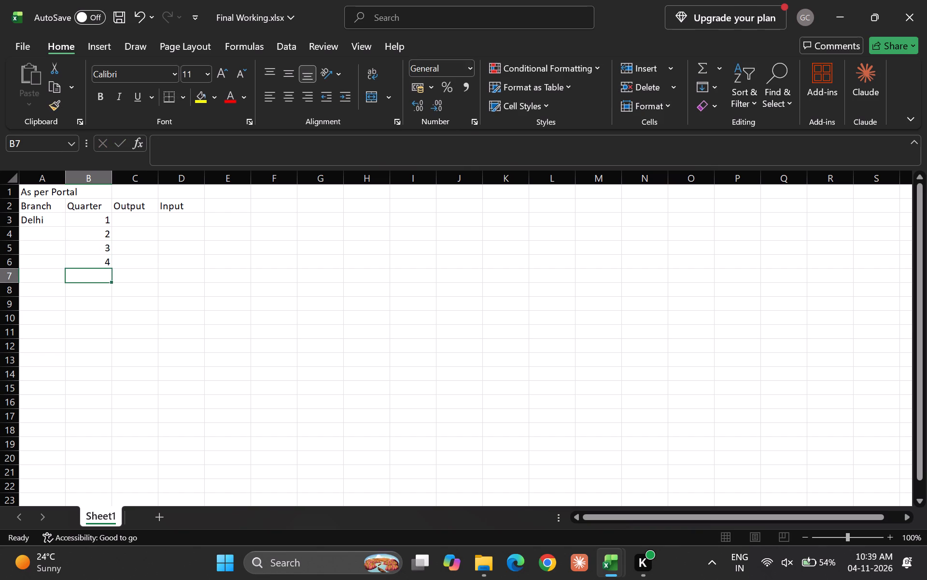
Fill the branch name Delhi down from A3 through A6.
key("Down")
key("Up")
key("Left")
key("Up")
key("Up")
key("Up")
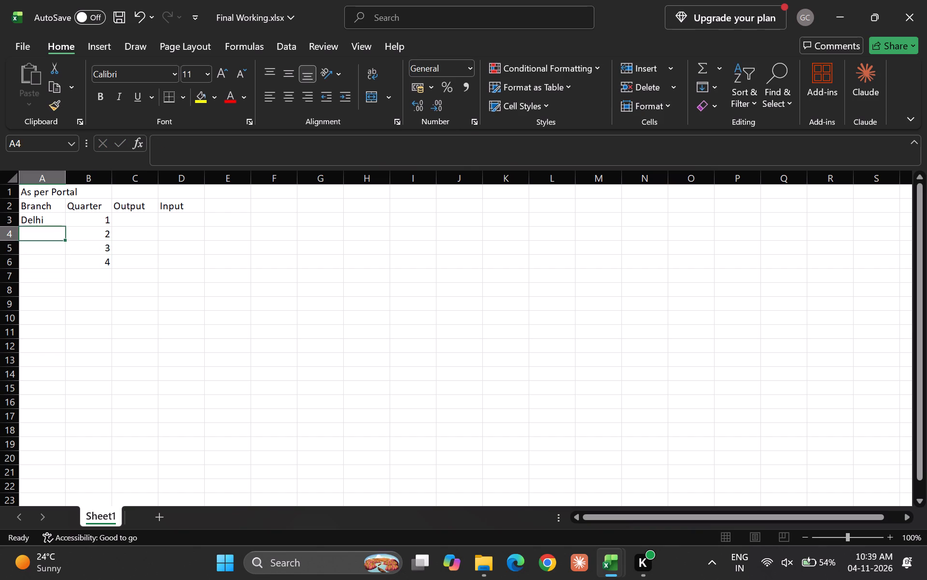
key("Up")
key("shift+Down")
key("shift+Down")
key("shift+Down")
key("ctrl+d")
key("Down")
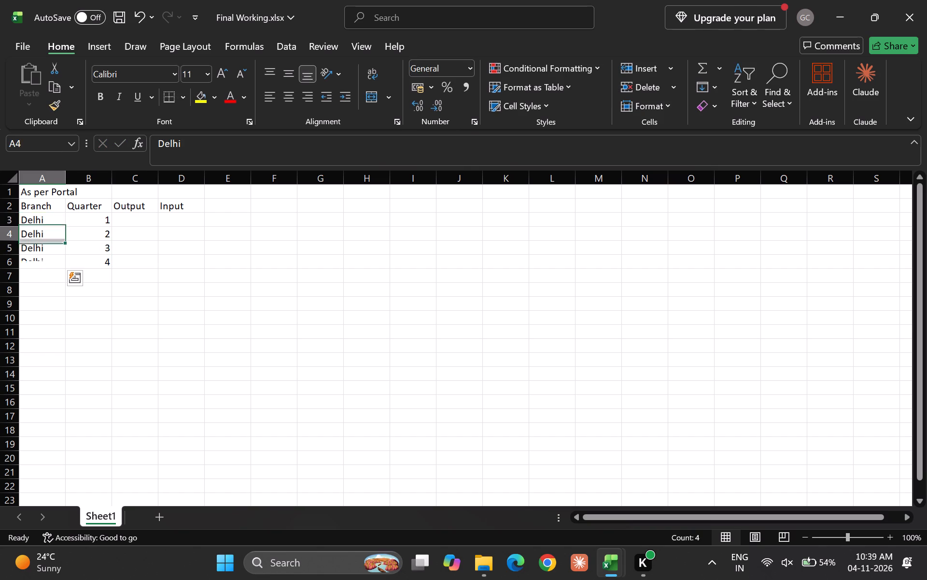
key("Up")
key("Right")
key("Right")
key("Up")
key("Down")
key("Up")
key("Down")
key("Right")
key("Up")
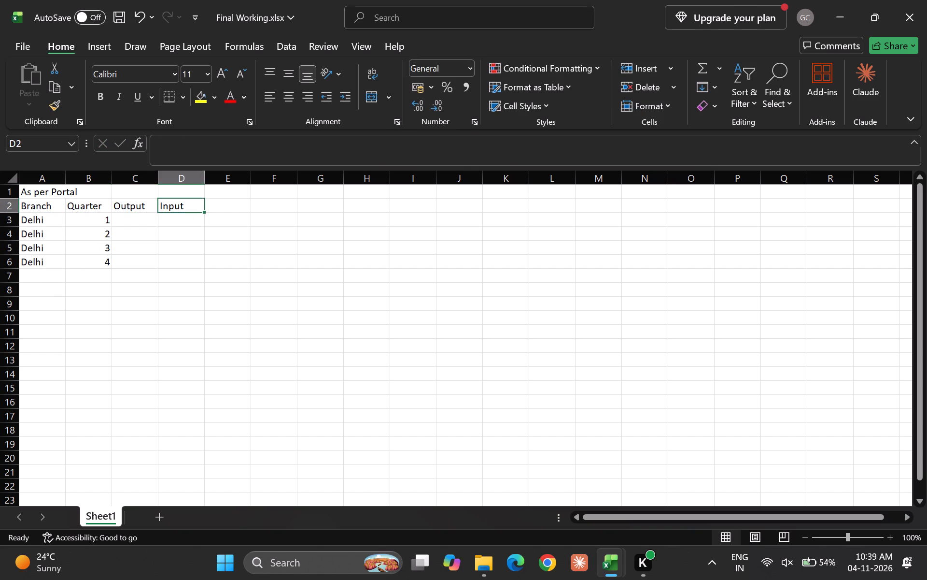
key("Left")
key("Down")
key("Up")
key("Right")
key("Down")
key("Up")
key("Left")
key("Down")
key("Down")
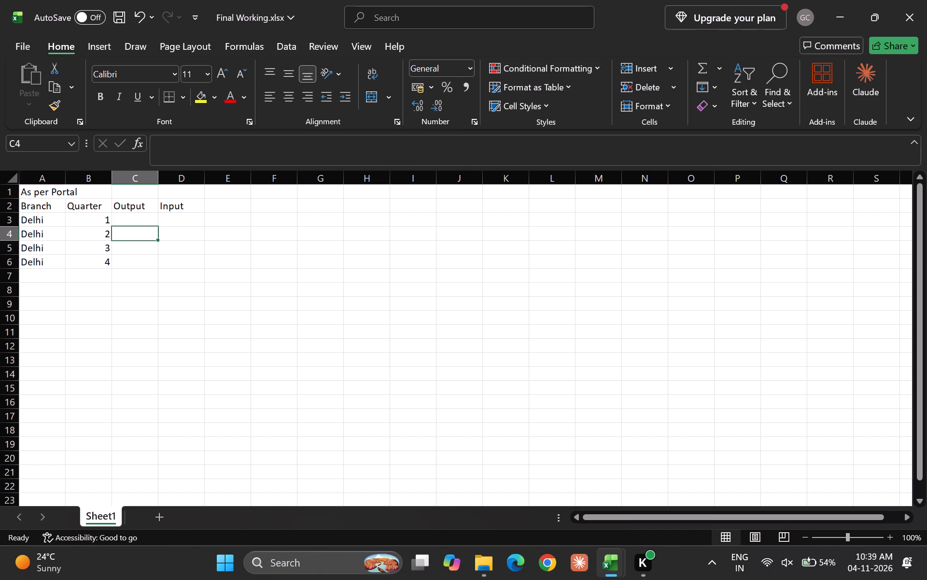
Enter the label Total in A7, directly below the Delhi quarter rows.
key("Down")
key("Down")
key("Down")
key("Left")
key("Left")
key("Down")
key("Up")
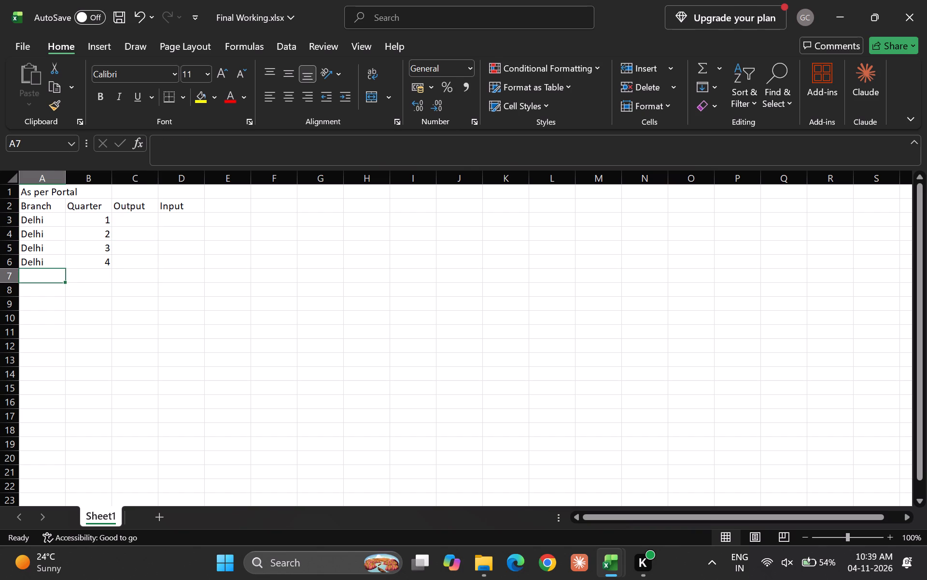
type("Total")
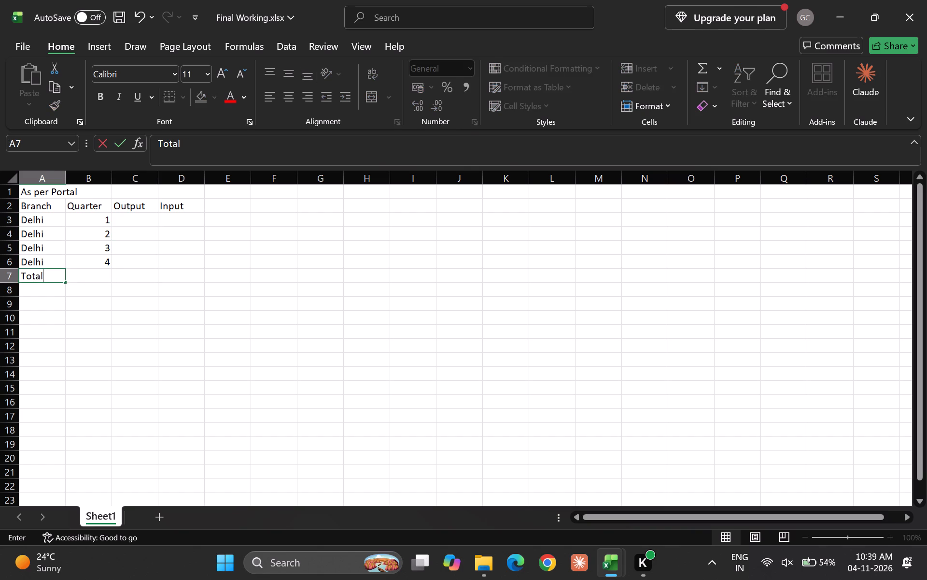
key("Return")
Merge and centre the Total label across cells A7 and B7.
key("Up")
key("Right")
key("Down")
key("Up")
key("Right")
key("Down")
key("Up")
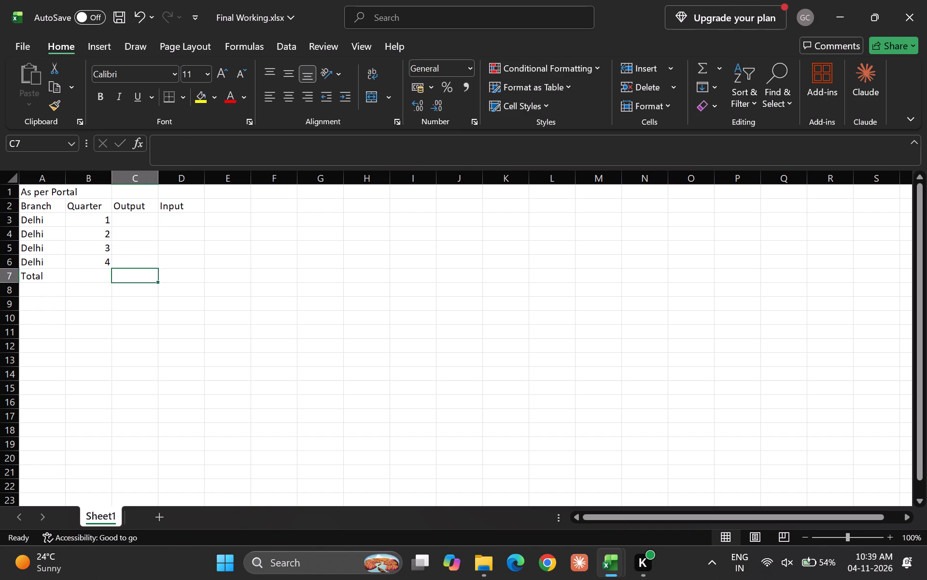
key("Left")
key("Left")
key("shift+Right")
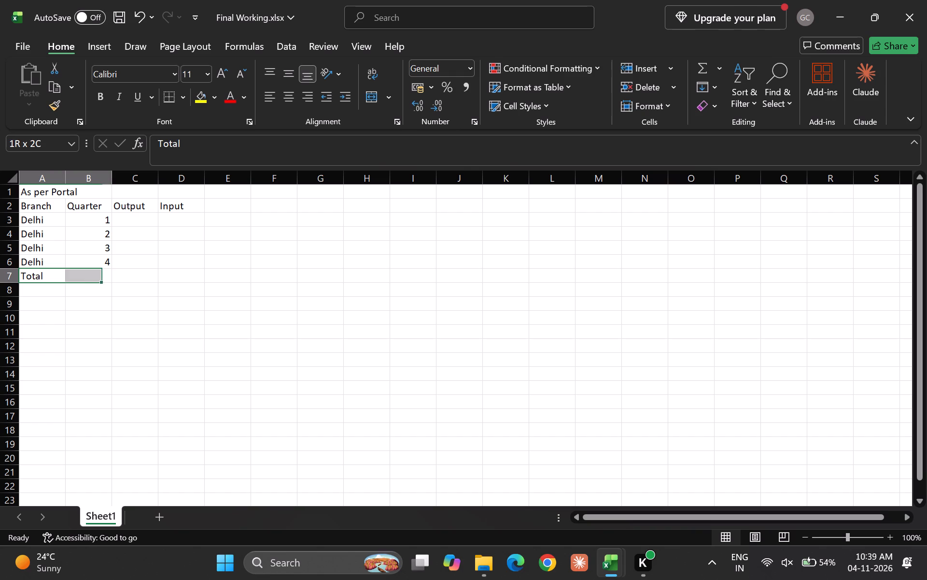
type("hmc")
key("Down")
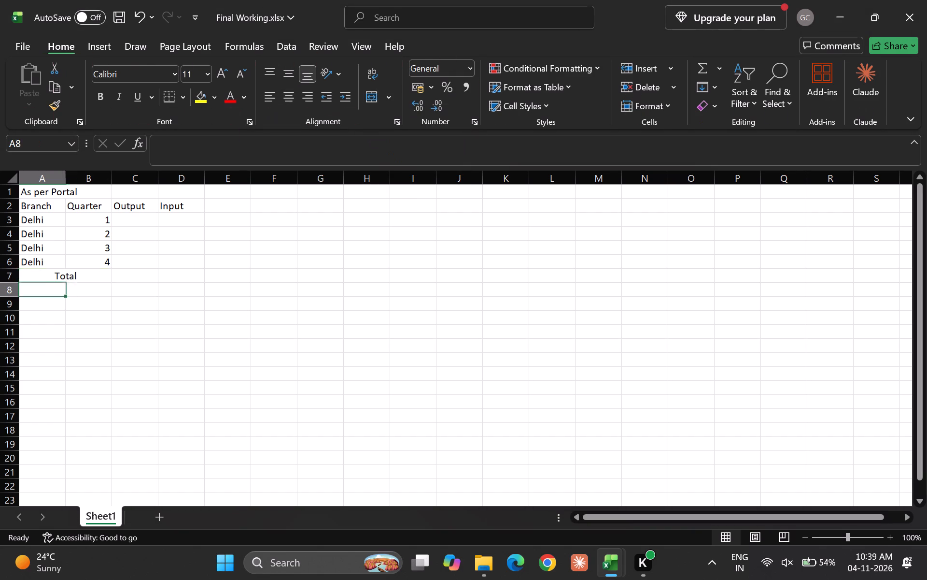
Examine the quarterly GST liability table on the Delhi workbook's Liab Reco sheet, and return to the Final Working workbook.
key("Up")
key("Right")
key("Up")
key("Up")
key("Up")
key("Up")
key("alt+Tab")
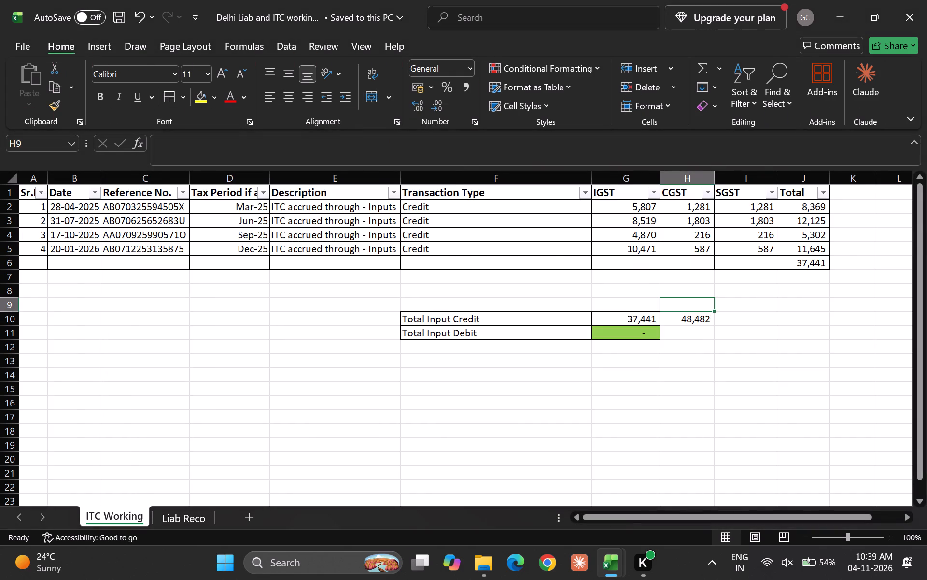
left_click(186, 511)
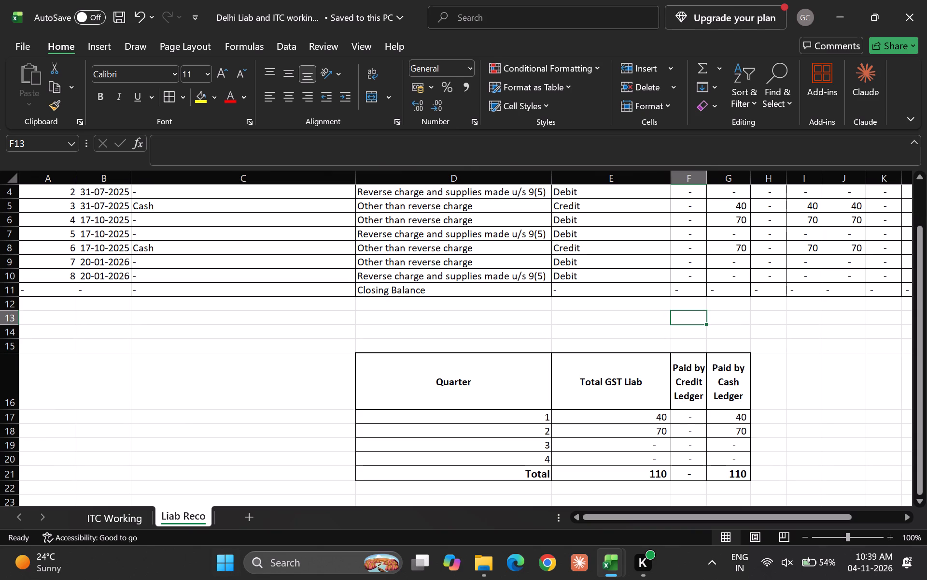
key("alt+Tab")
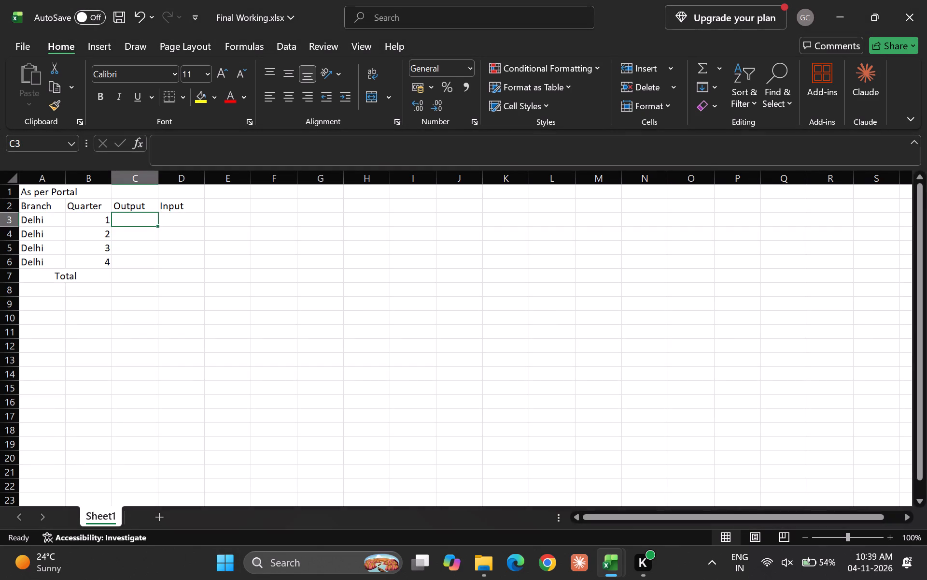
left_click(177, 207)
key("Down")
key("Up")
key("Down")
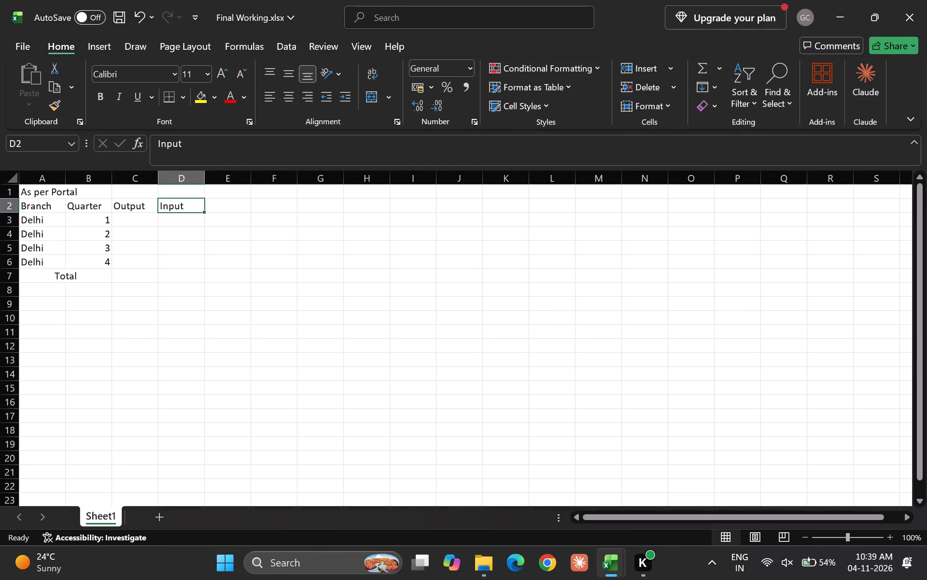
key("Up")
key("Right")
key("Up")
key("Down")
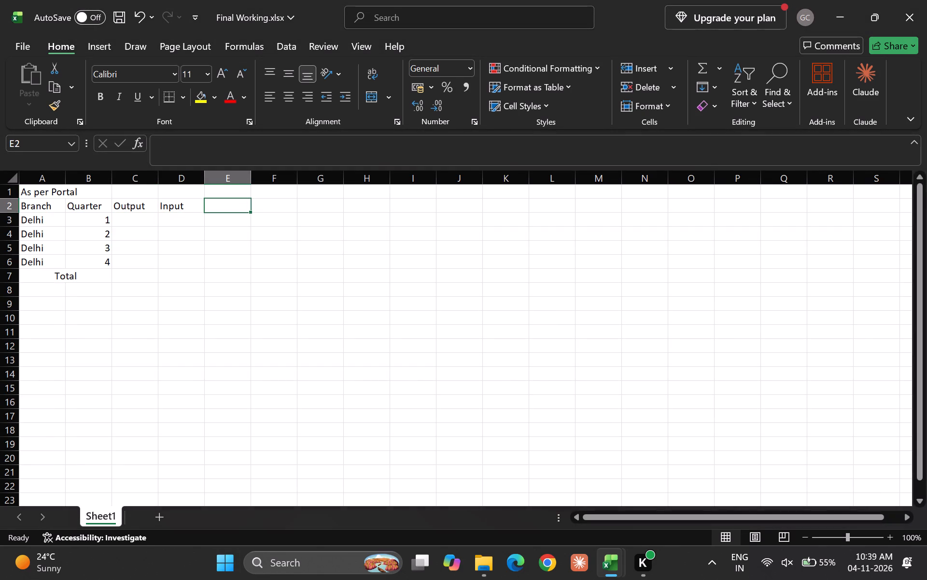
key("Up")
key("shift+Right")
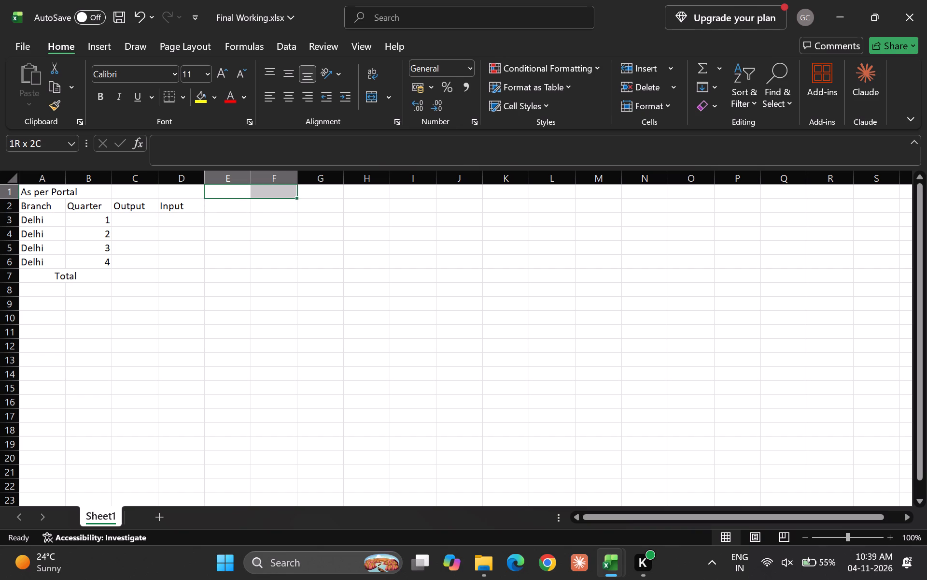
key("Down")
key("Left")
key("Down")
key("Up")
Swap the order of the last two headers, placing Input in C2 and Output in D2.
key("Left")
key("Left")
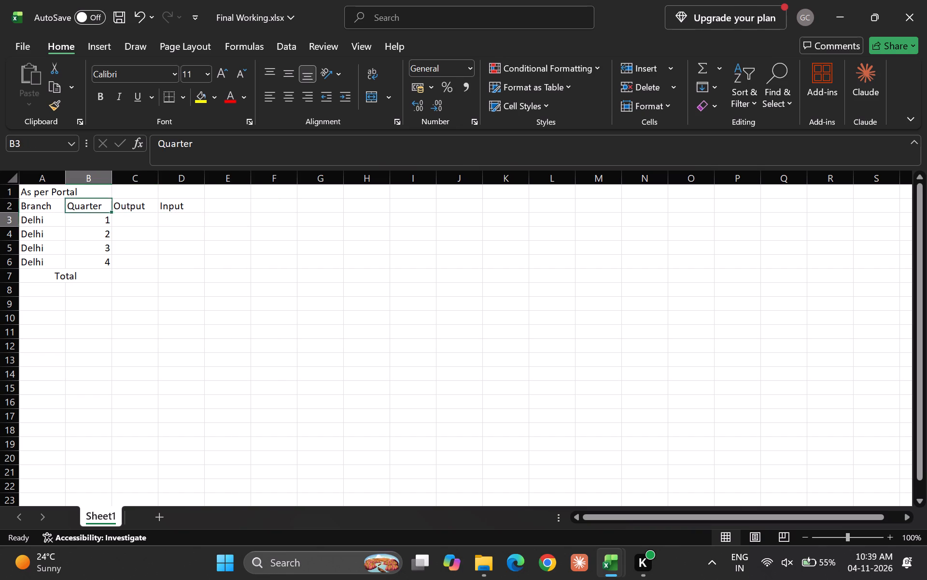
key("Down")
key("Up")
key("Right")
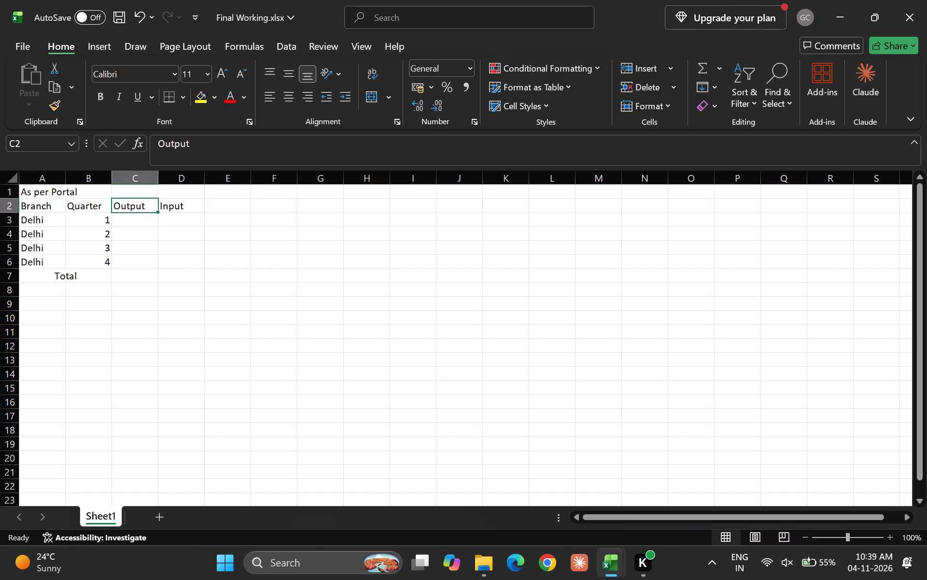
key("ctrl+x")
key("Right")
key("Right")
key("Return")
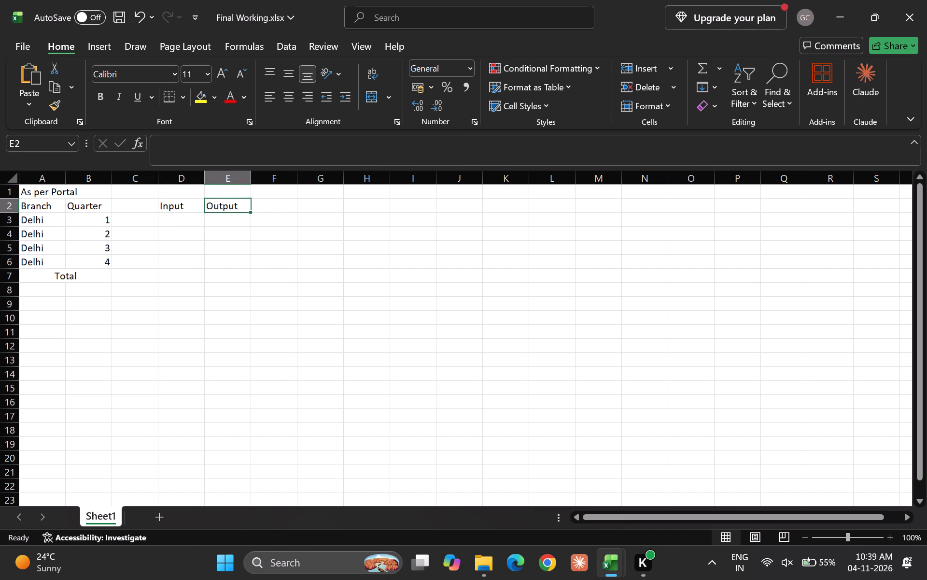
key("Left")
key("shift+Right")
key("ctrl+x")
key("Left")
key("Return")
key("Down")
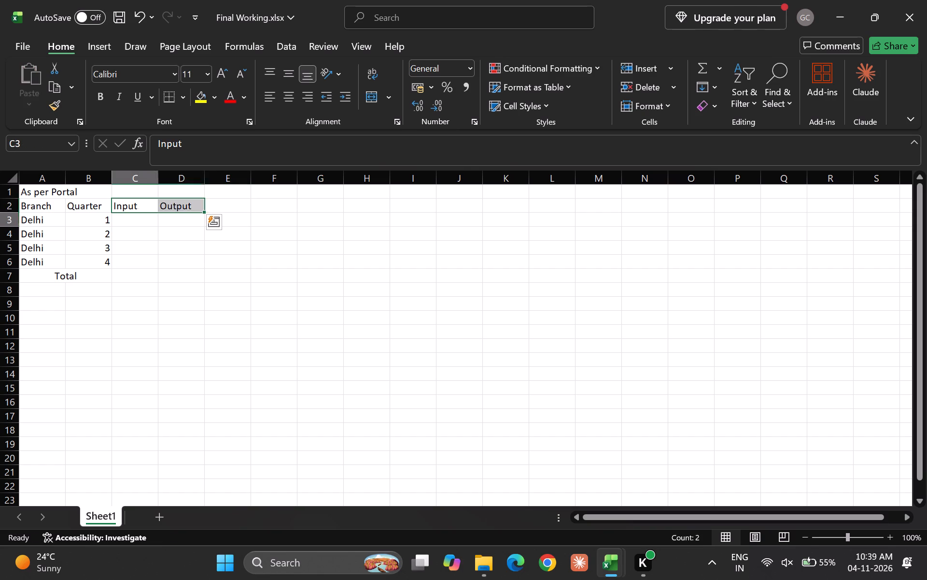
Enter the header "Output piad by credit ledger" in E2, directly after the Output header.
key("Up")
key("Right")
key("Right")
key("Up")
key("Down")
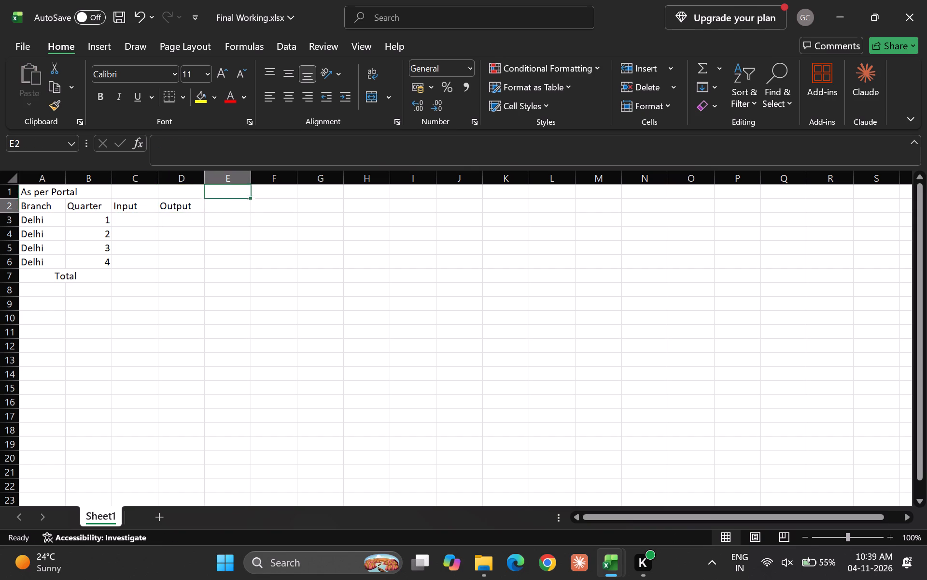
type("Op")
key("BackSpace")
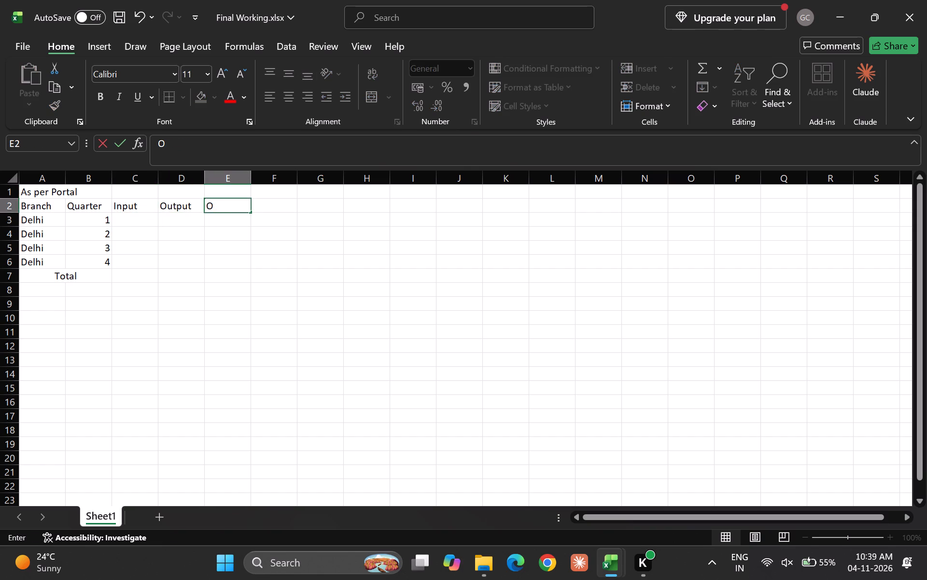
type("ut")
type("put piad by")
key("space")
key("c")
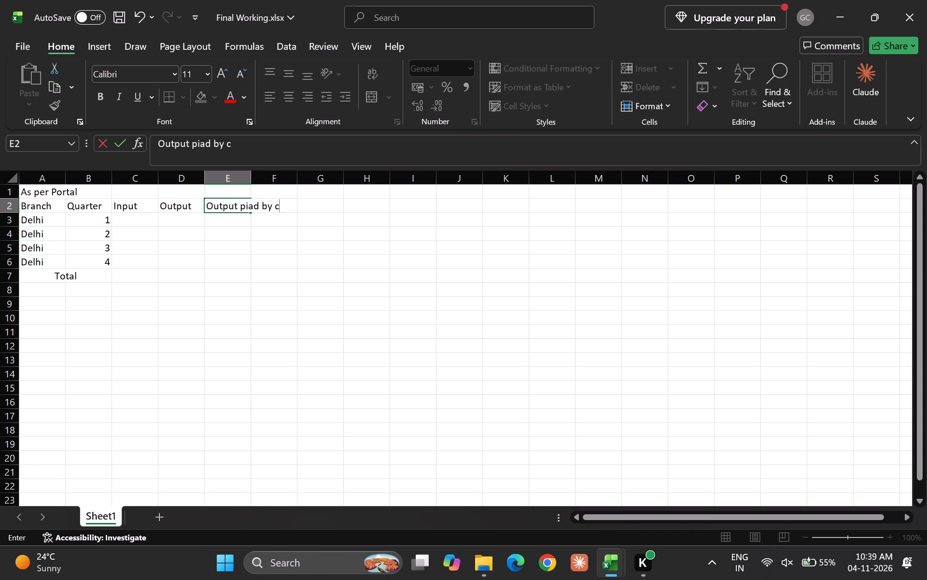
type("redit ledger")
key("space")
key("Return")
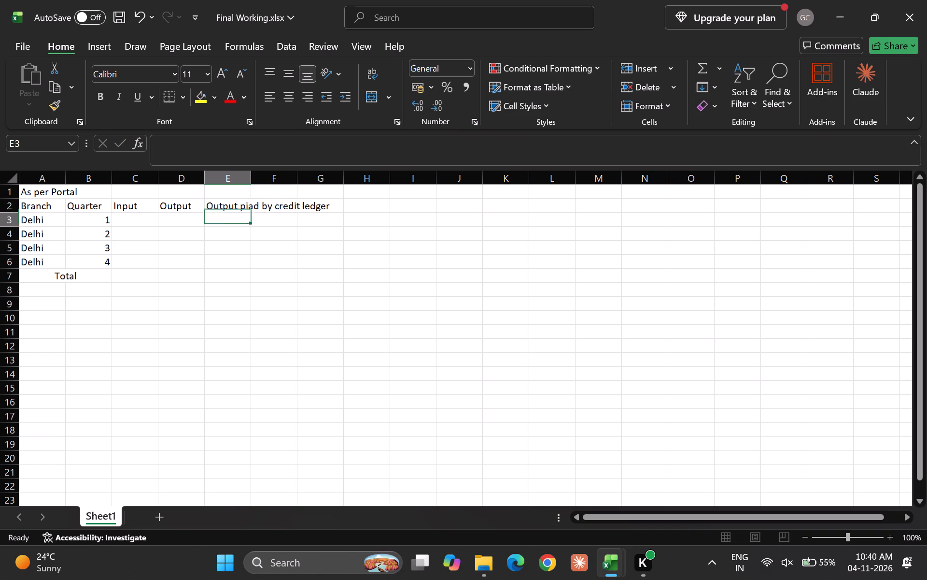
Fill the credit ledger header from E2 across into F2.
key("Up")
key("shift+Right")
key("ctrl+r")
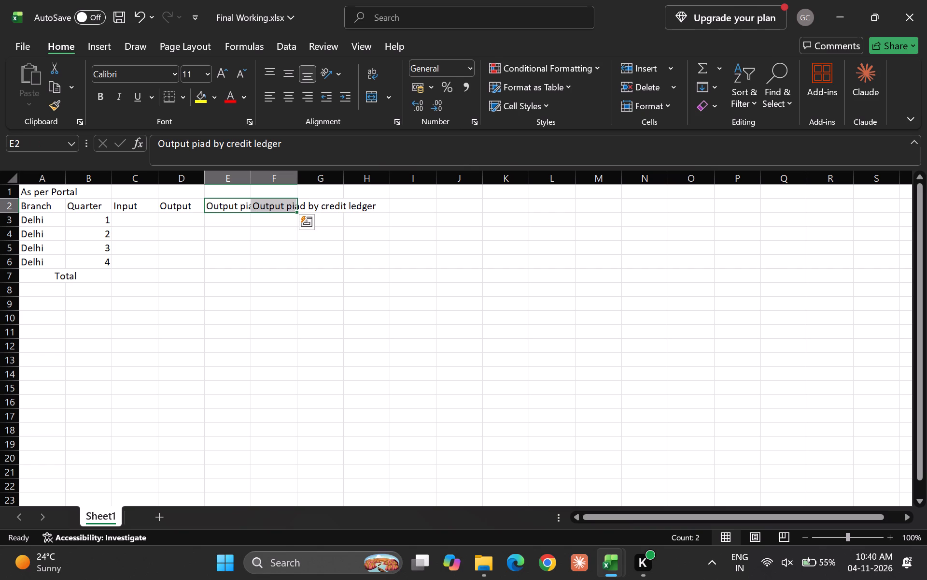
Open the copied header in F2 for editing at the end of the word "credit".
key("Right")
key("F2")
key("Left")
key("Left")
key("Left")
key("Left")
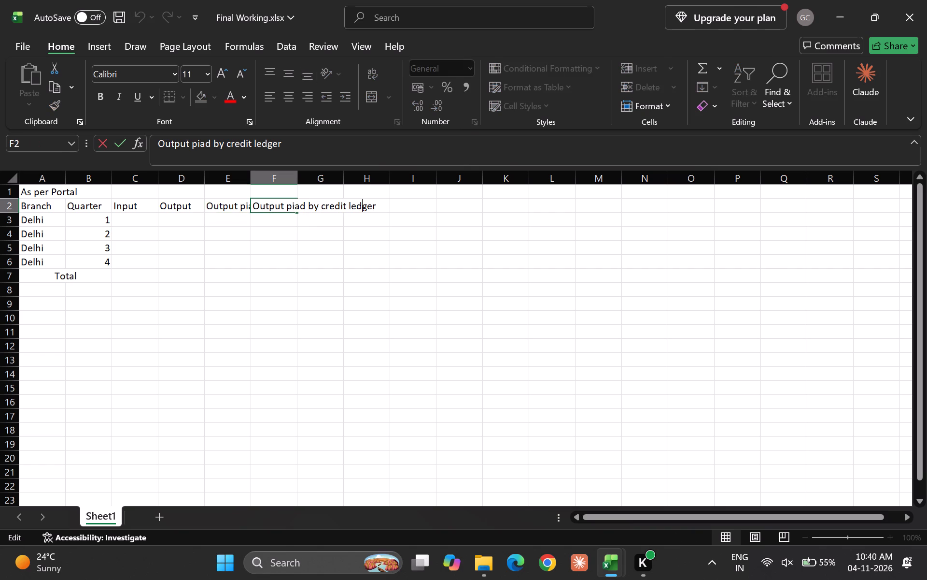
key("Left")
key("Left")
key("Left")
key("Left")
type("\\\\")
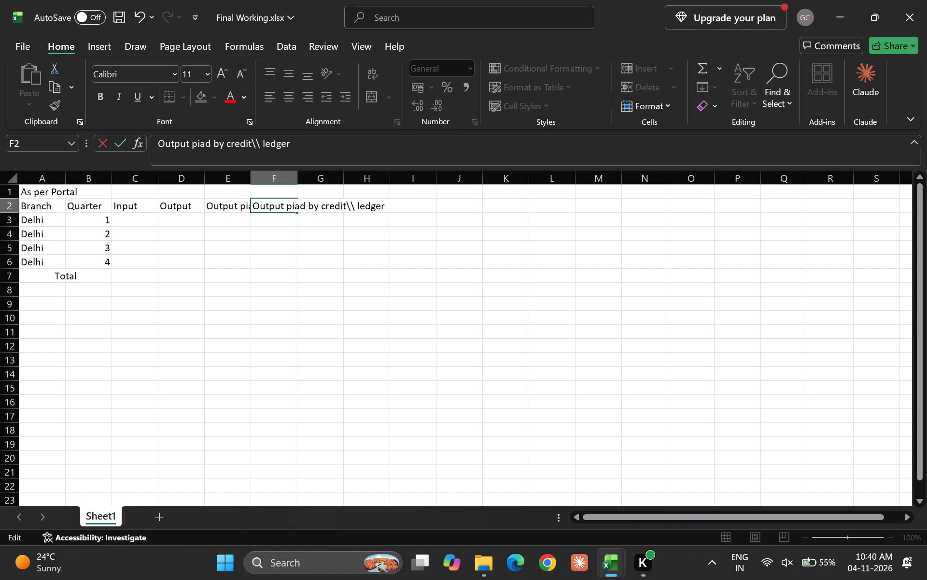
key("BackSpace")
key("BackSpace")
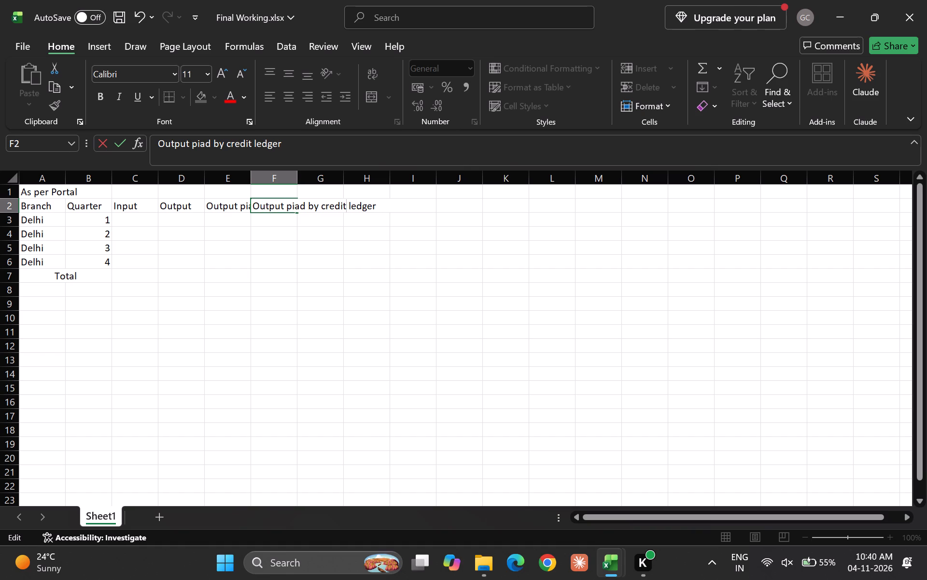
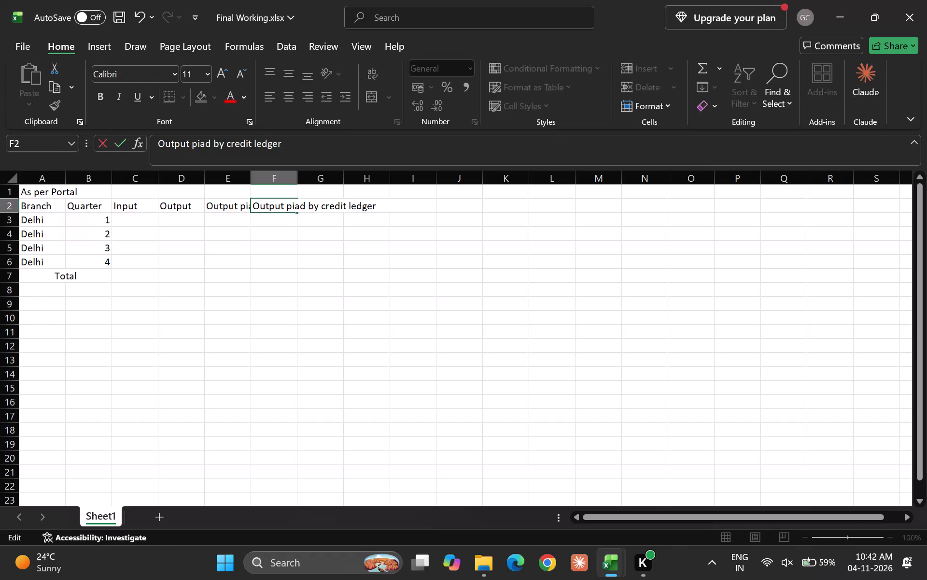
Replace "credit" with "Cash" in the F2 header so it reads "Output piad by Cash ledger".
key("Left")
key("Right")
key("BackSpace")
key("BackSpace")
key("BackSpace")
key("BackSpace")
key("BackSpace")
key("BackSpace")
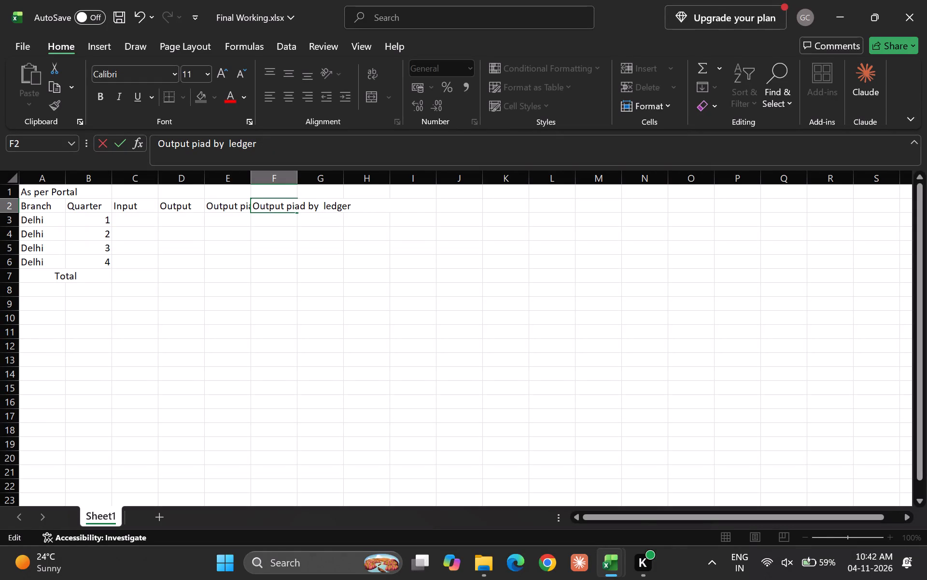
type("Cash")
key("Return")
Capitalise the word "Credit" in the E2 header so it reads "Output piad by Credit ledger".
key("Up")
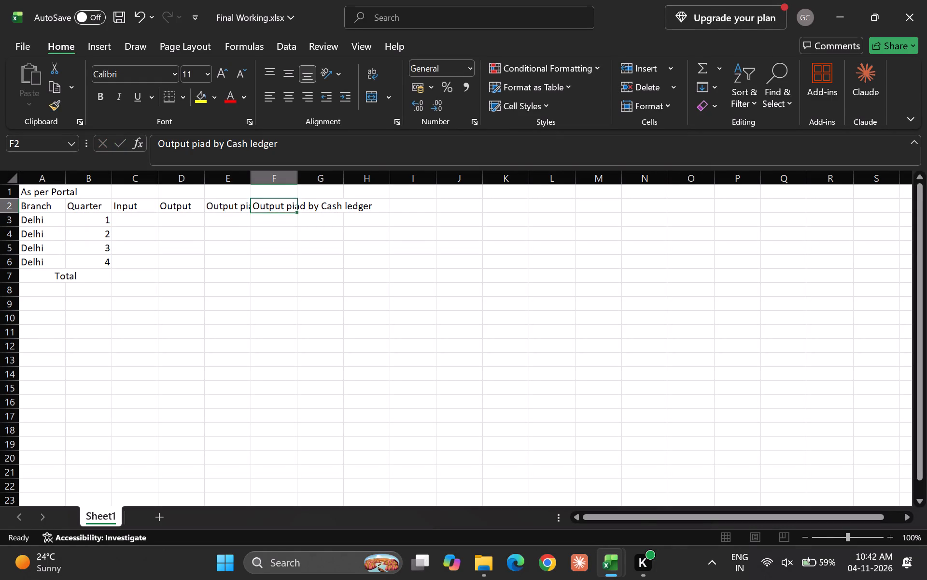
key("Left")
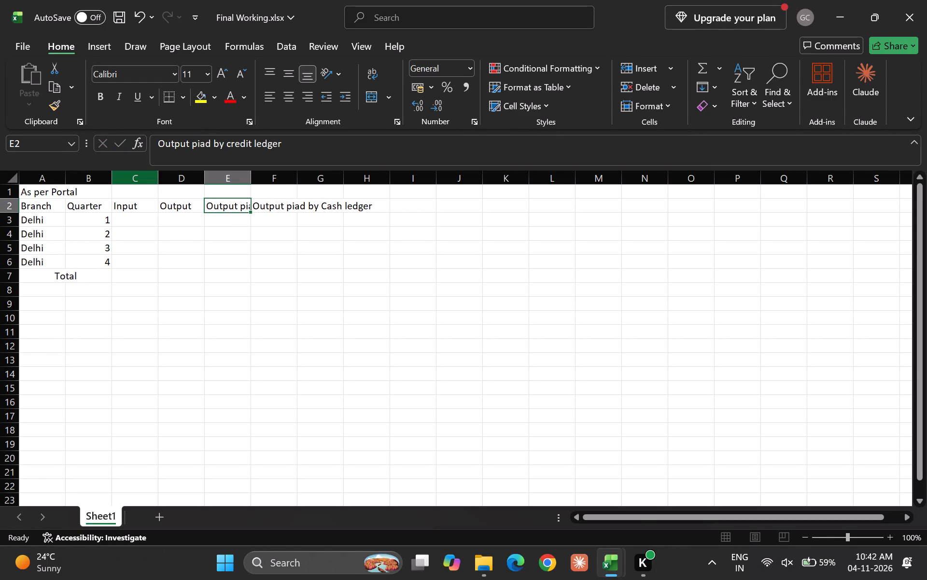
left_click(227, 148)
key("Right")
key("BackSpace")
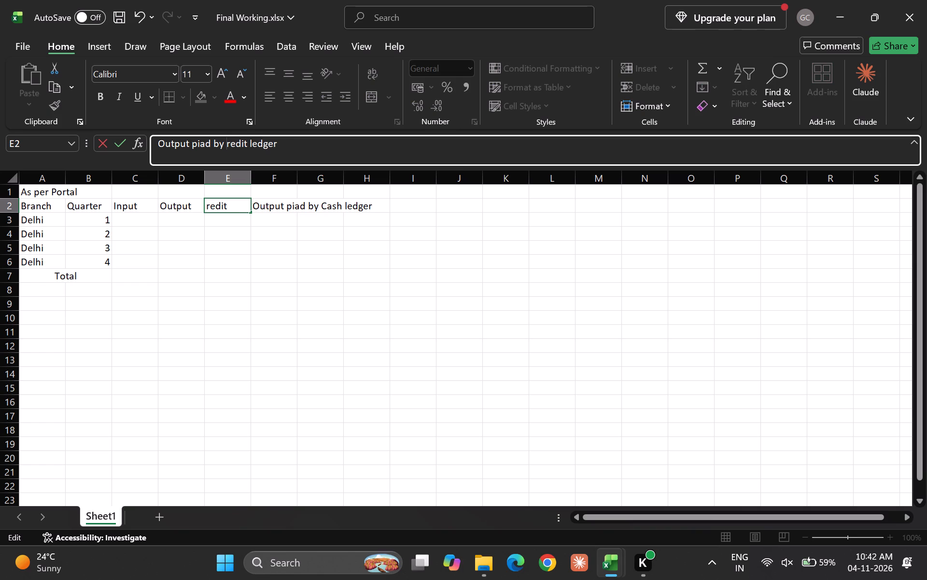
key("shift+c")
key("Return")
Autofit the widths of columns E and F to their ledger headers in row 2.
key("Up")
key("shift+Right")
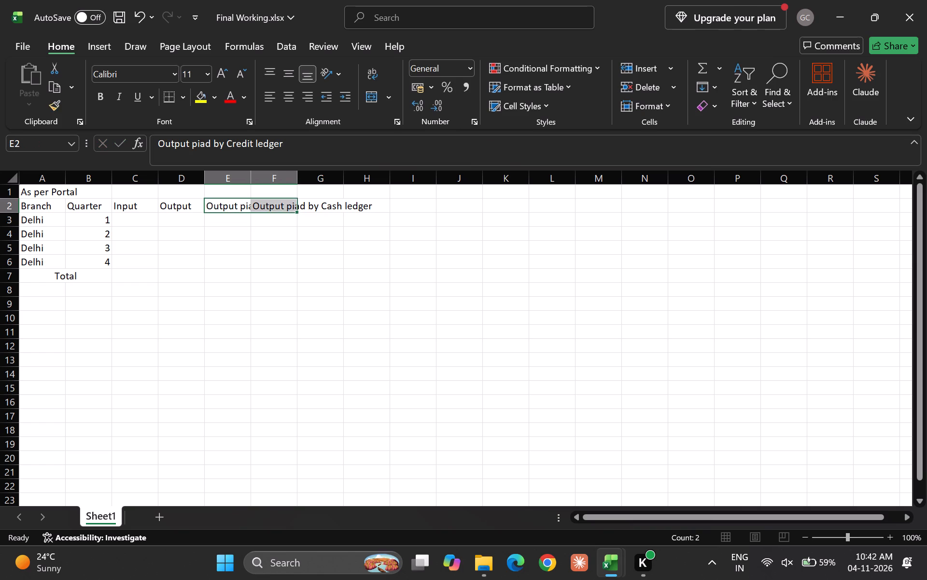
key("alt+h")
type("oi")
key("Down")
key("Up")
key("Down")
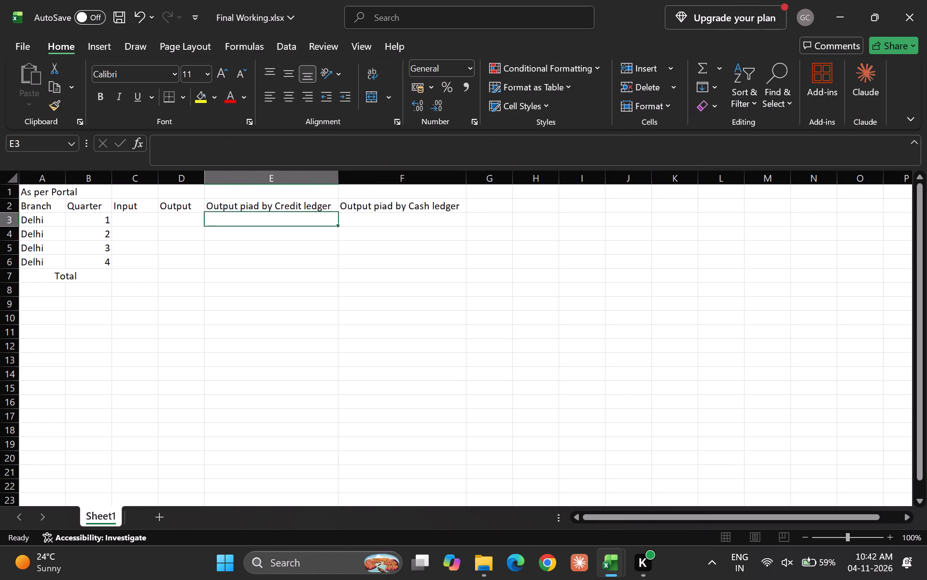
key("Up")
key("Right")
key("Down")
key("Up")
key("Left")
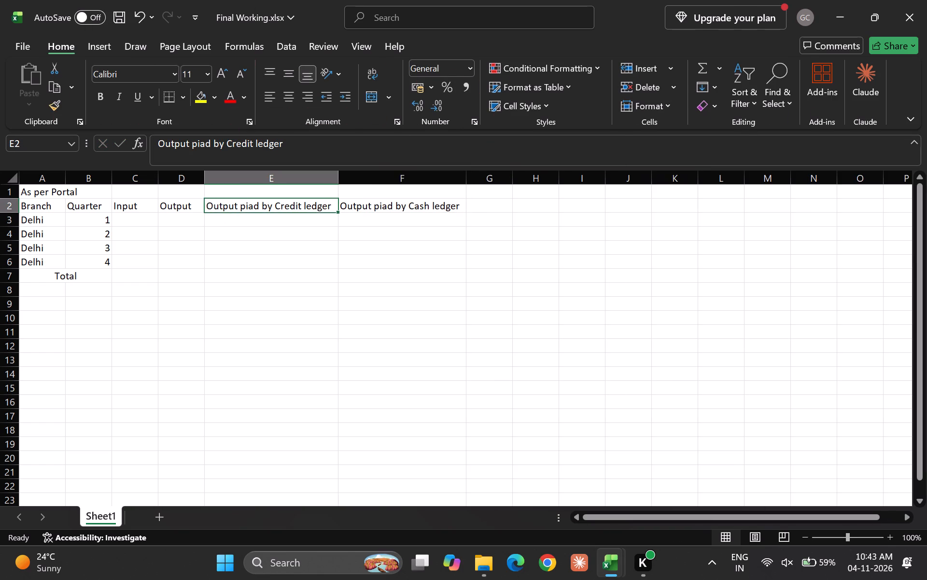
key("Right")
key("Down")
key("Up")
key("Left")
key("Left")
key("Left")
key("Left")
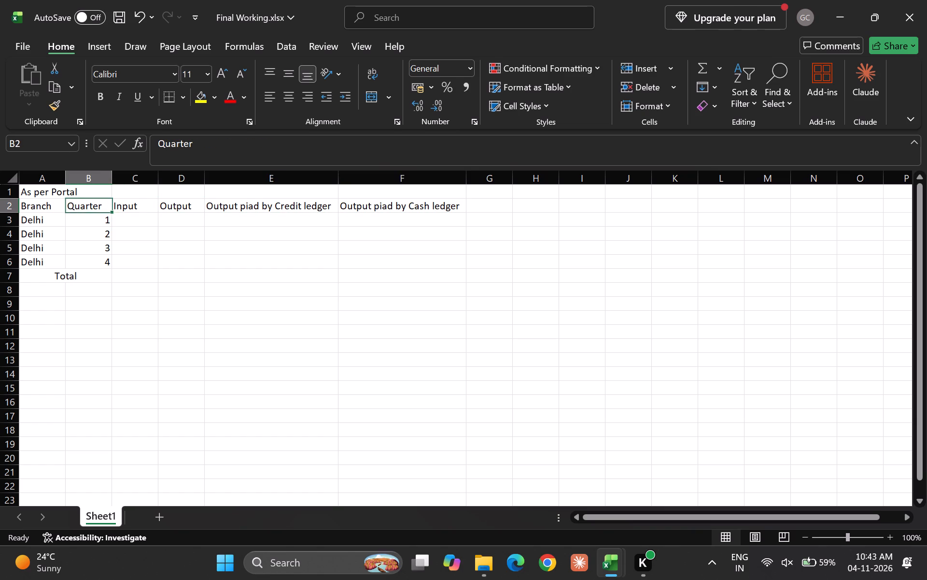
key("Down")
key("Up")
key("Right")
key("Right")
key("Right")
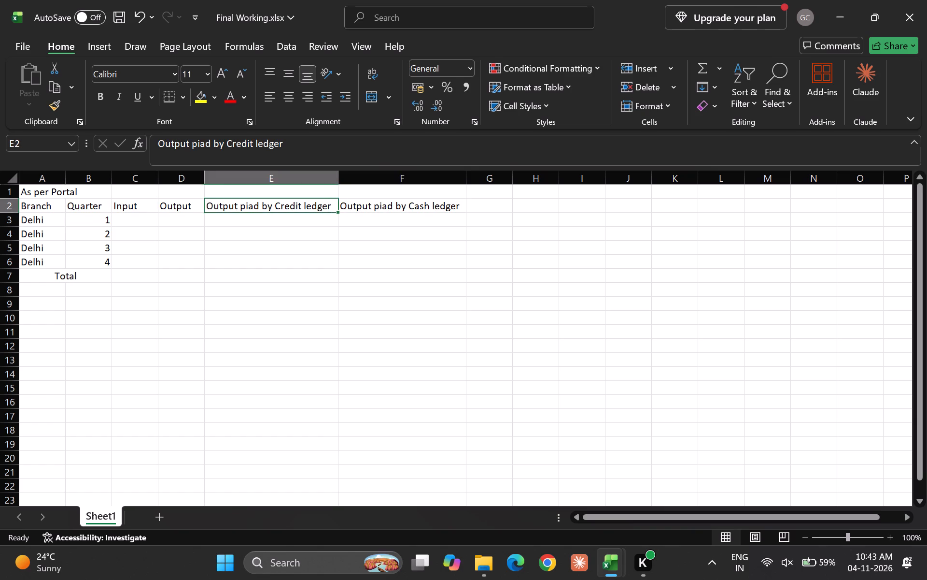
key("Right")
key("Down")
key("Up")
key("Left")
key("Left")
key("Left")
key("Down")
Switch to the Delhi Liab and ITC working file and examine the ITC entries and totals on the ITC Working sheet.
key("alt+Tab")
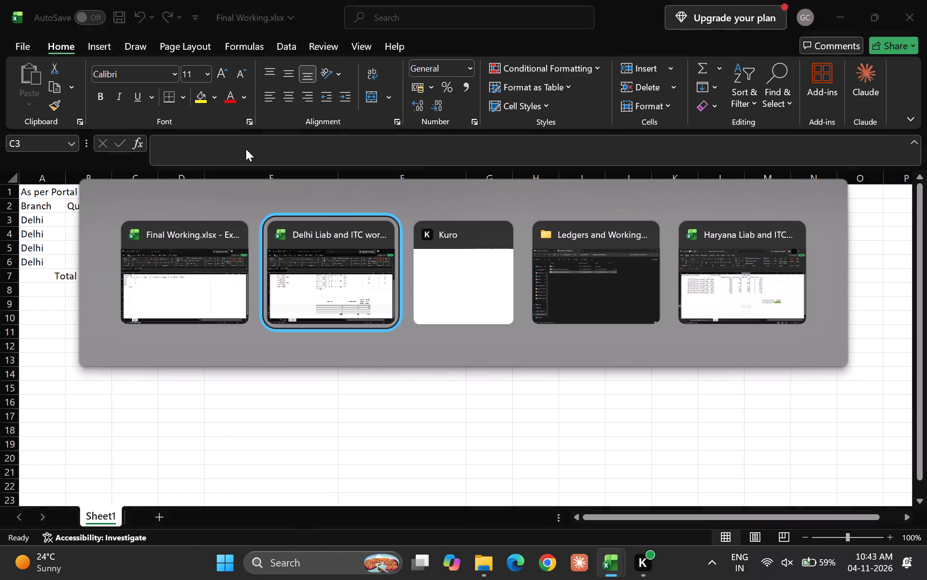
left_click(297, 424)
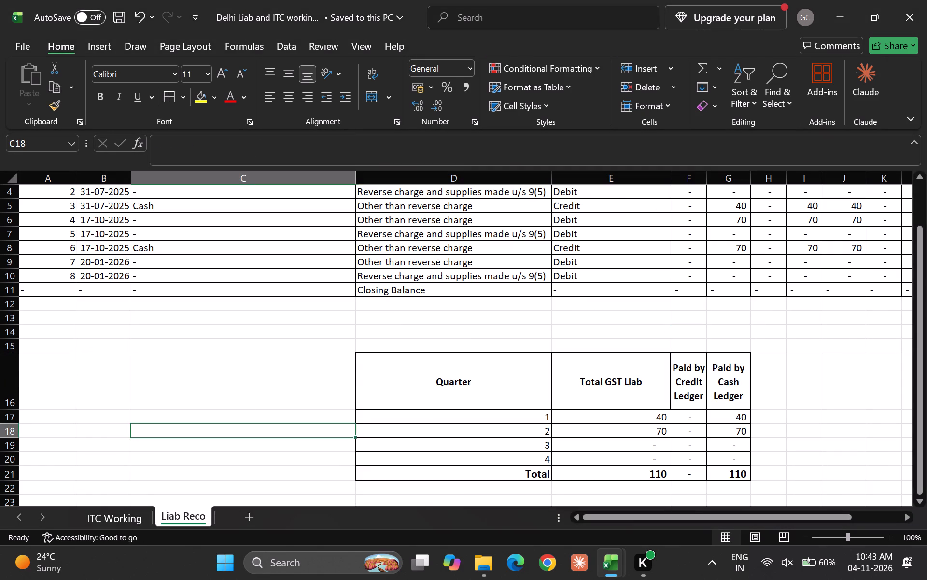
left_click(138, 512)
left_click(477, 425)
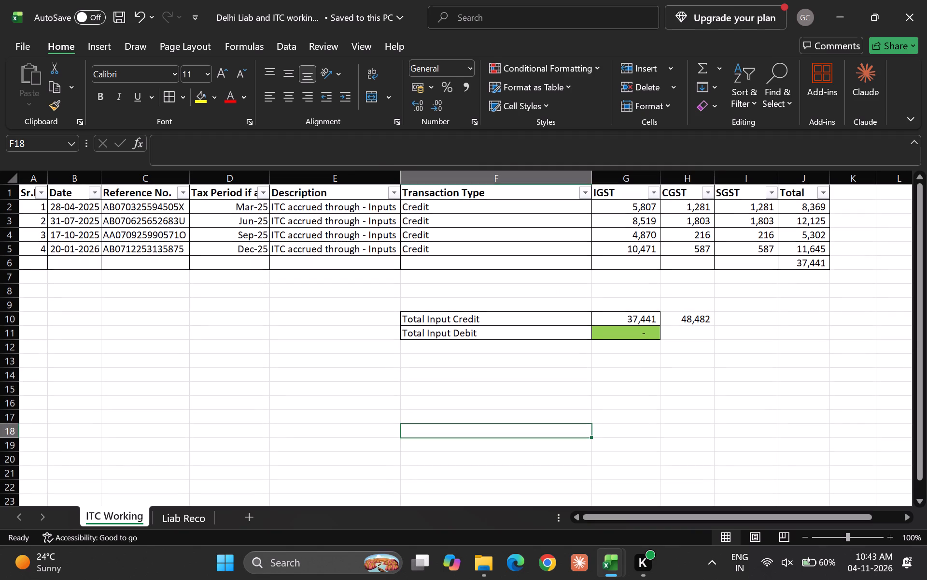
left_click(648, 363)
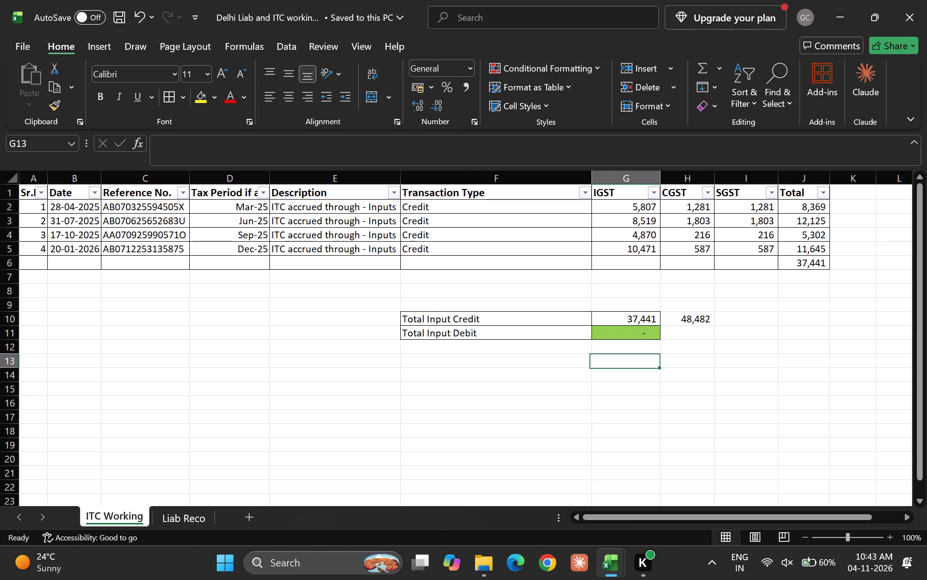
left_click(505, 400)
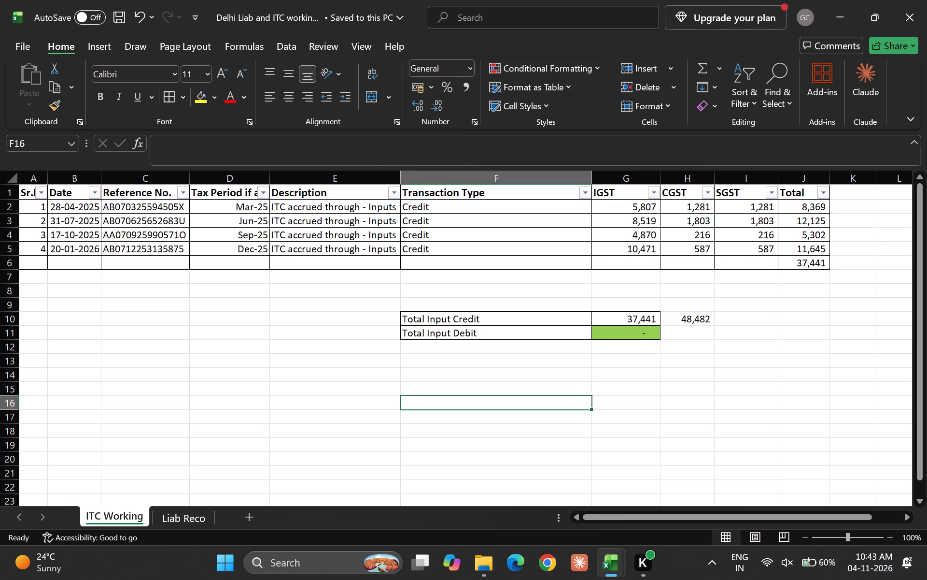
left_click(230, 361)
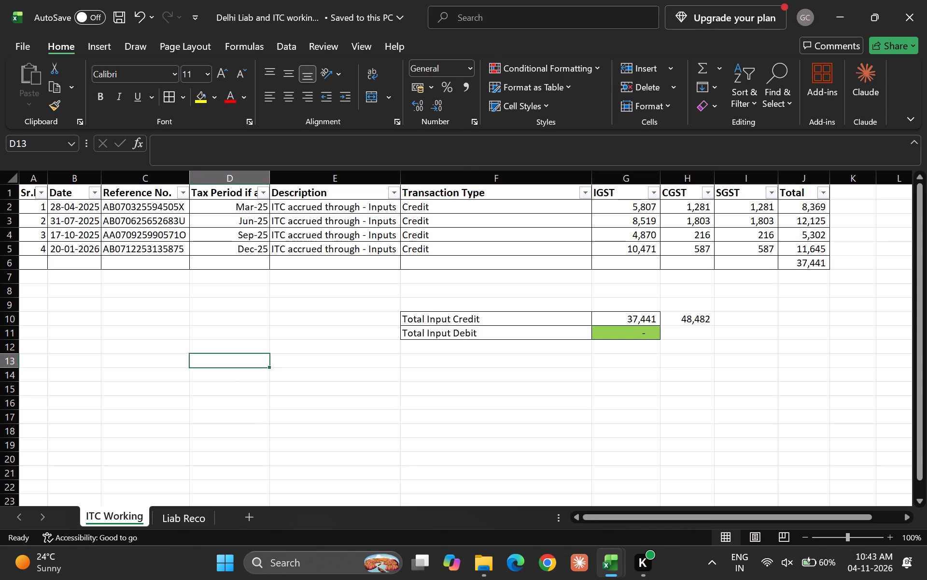
scroll(318, 335, "up", 1)
left_click(345, 331)
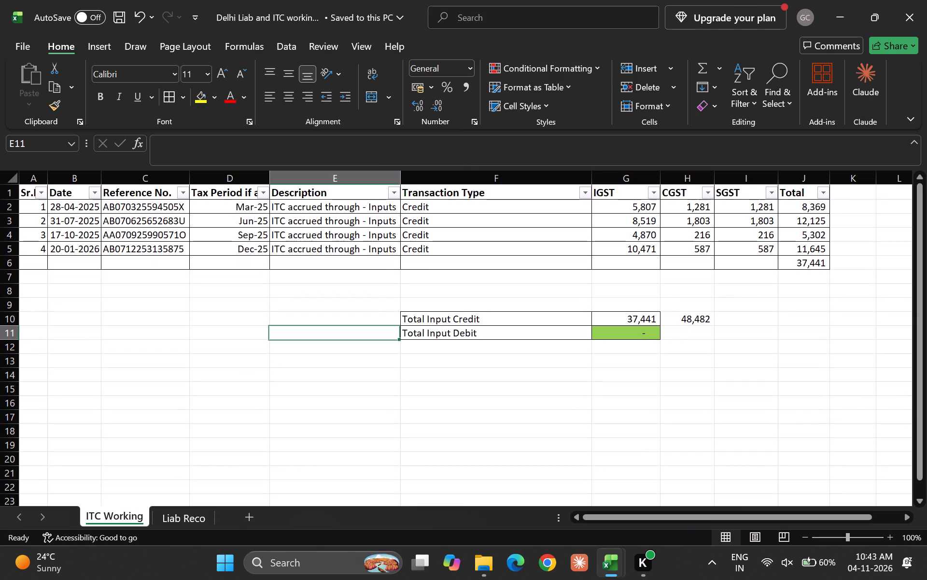
left_click(350, 405)
left_click(315, 304)
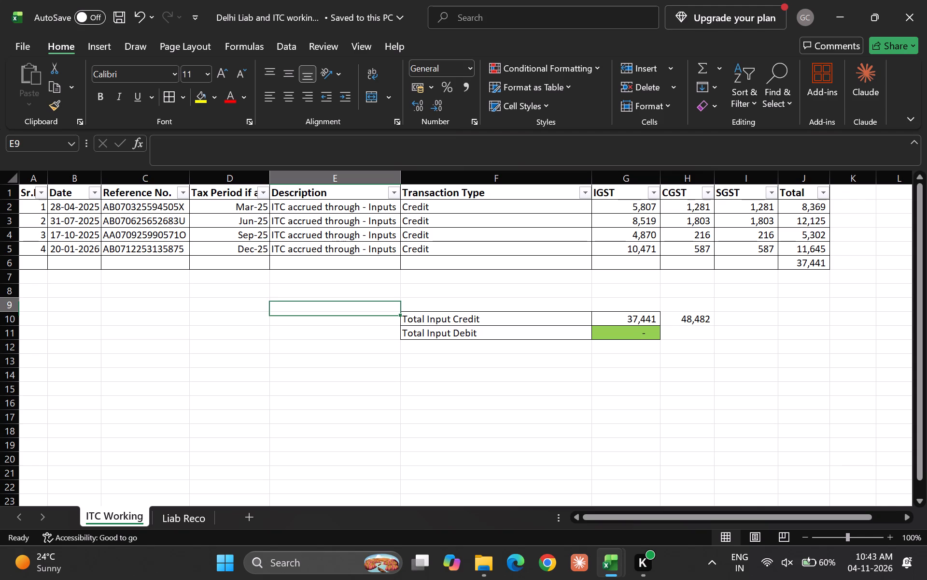
left_click(247, 311)
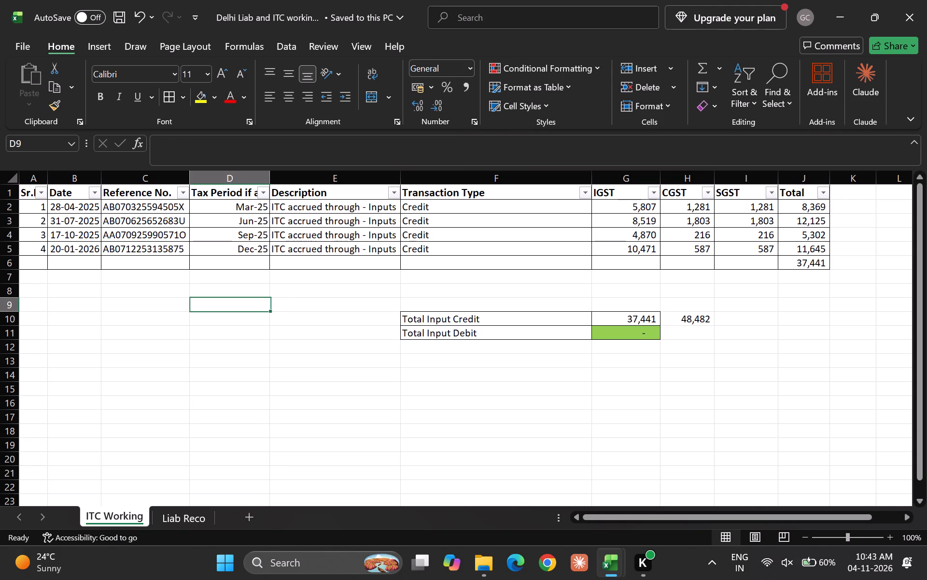
Delete the entire Mar-25 tax period entry row from the Delhi ITC Working sheet.
left_click(151, 212)
key("shift+space")
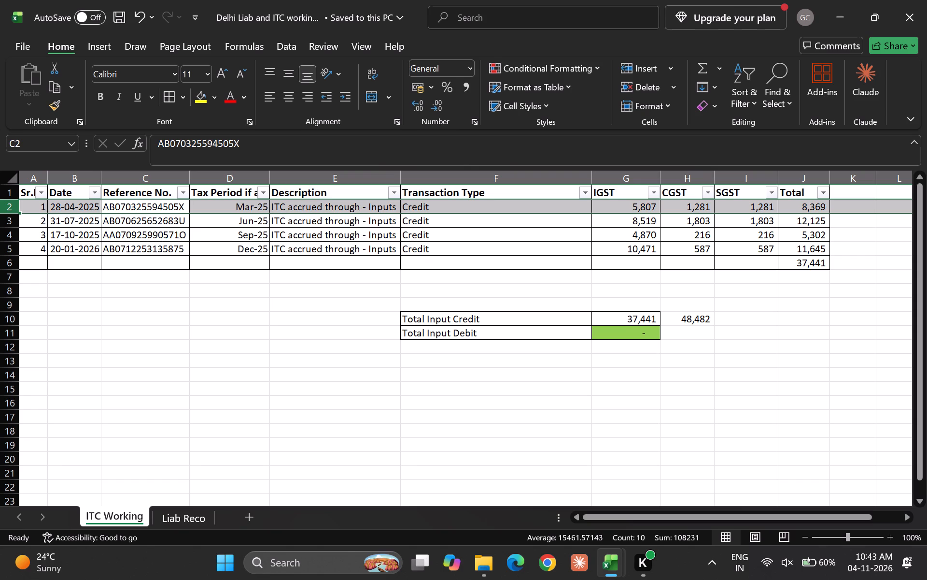
key("ctrl+minus")
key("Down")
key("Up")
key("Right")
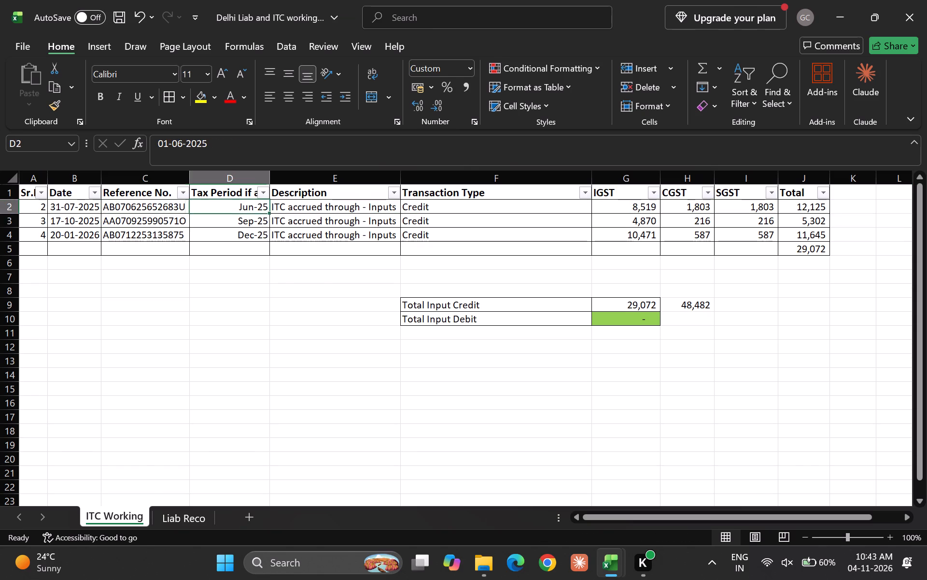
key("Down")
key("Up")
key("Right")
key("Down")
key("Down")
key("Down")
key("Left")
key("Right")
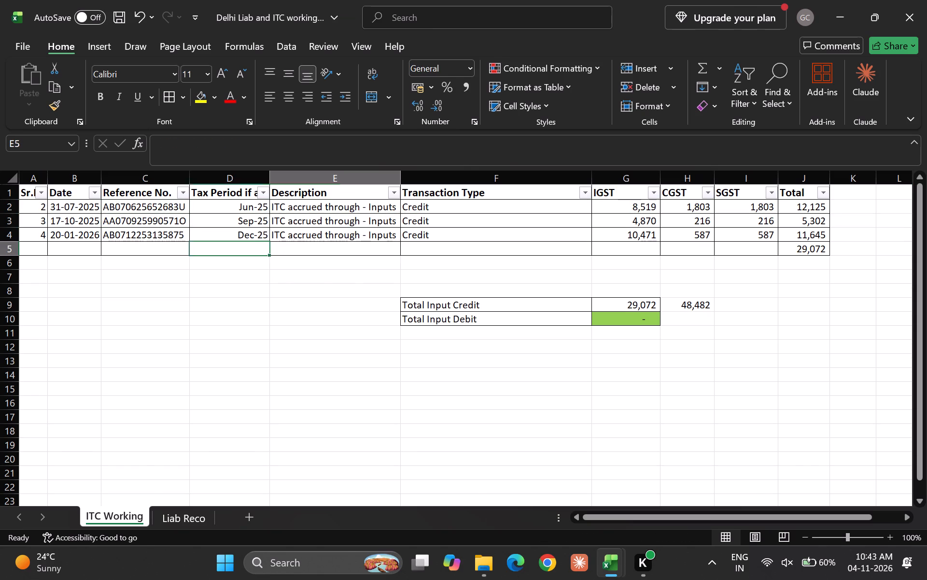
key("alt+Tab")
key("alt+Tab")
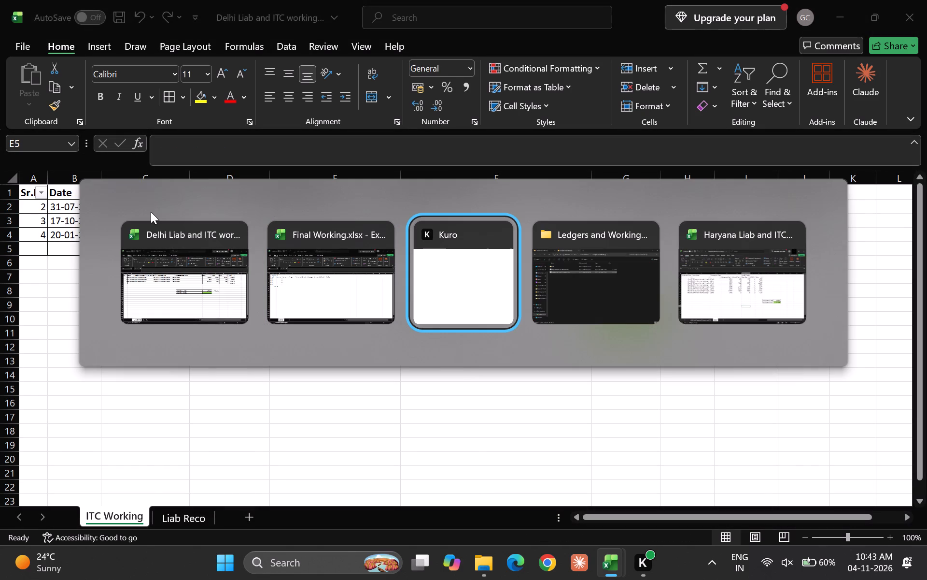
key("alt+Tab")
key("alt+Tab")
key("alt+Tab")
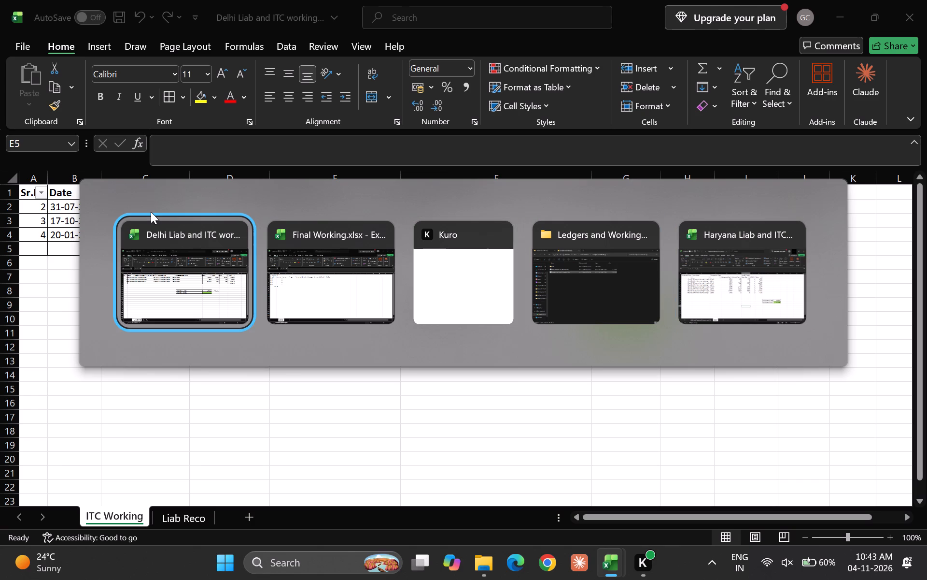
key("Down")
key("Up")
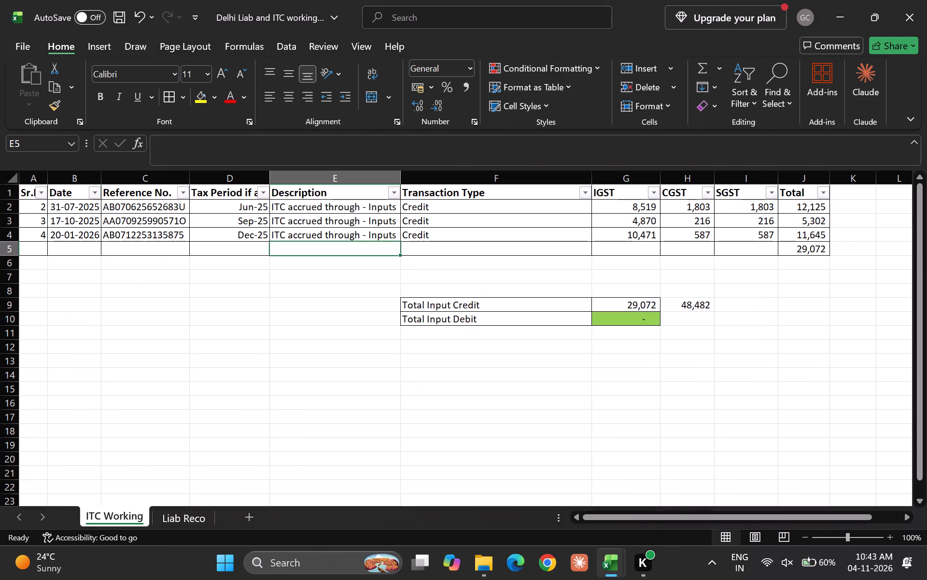
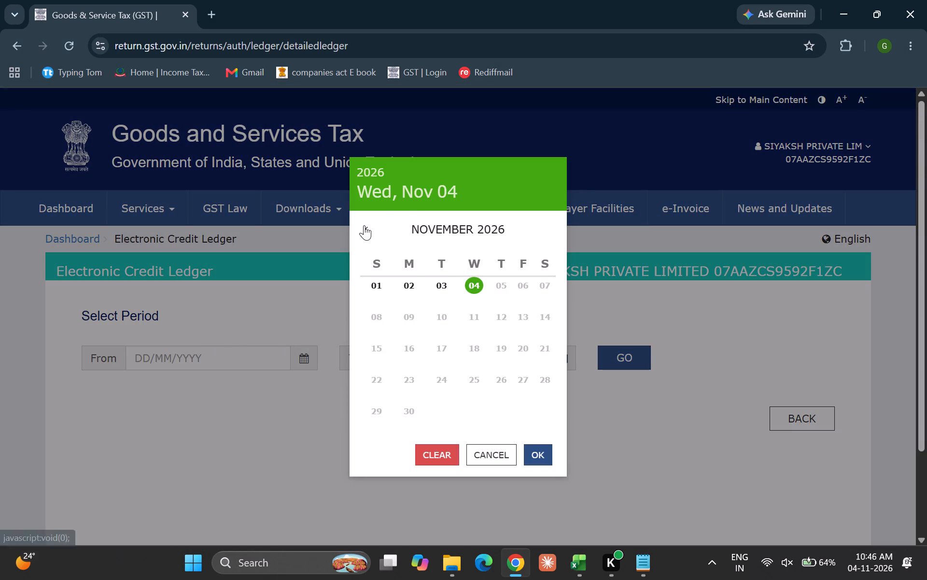
Display the Electronic Credit Ledger for the period from 01/01/2026 to 31/07/2026.
triple_click(364, 225)
triple_click(364, 225)
triple_click(364, 225)
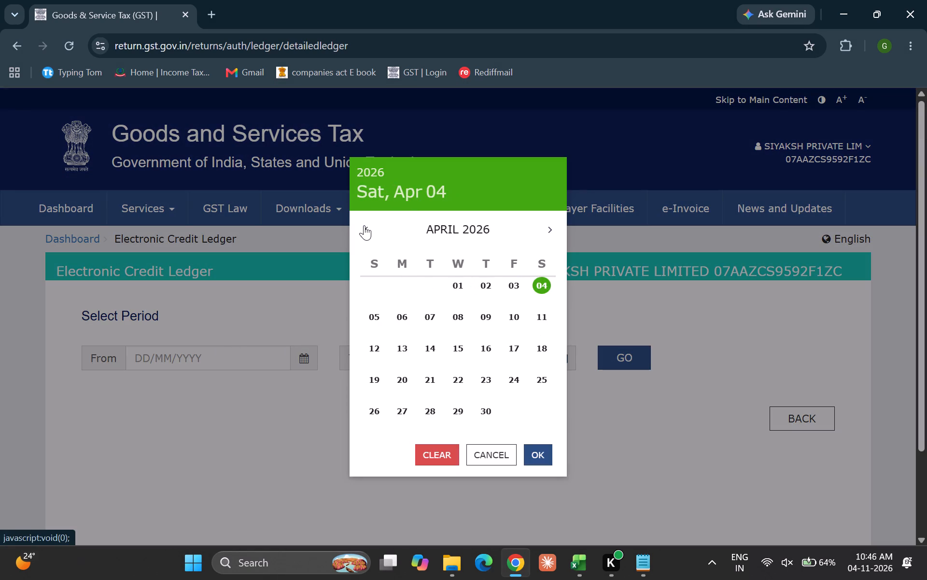
left_click(366, 233)
left_click(366, 233)
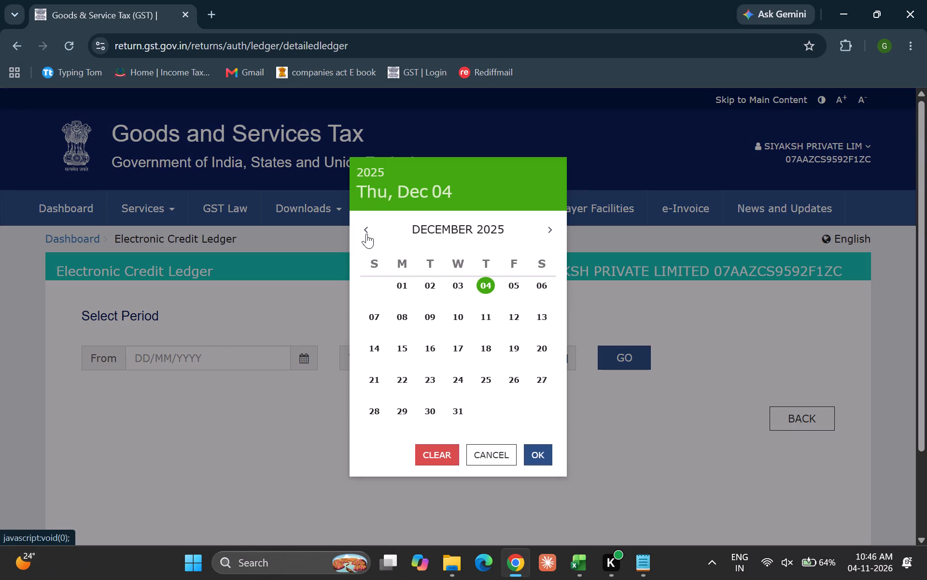
left_click(549, 231)
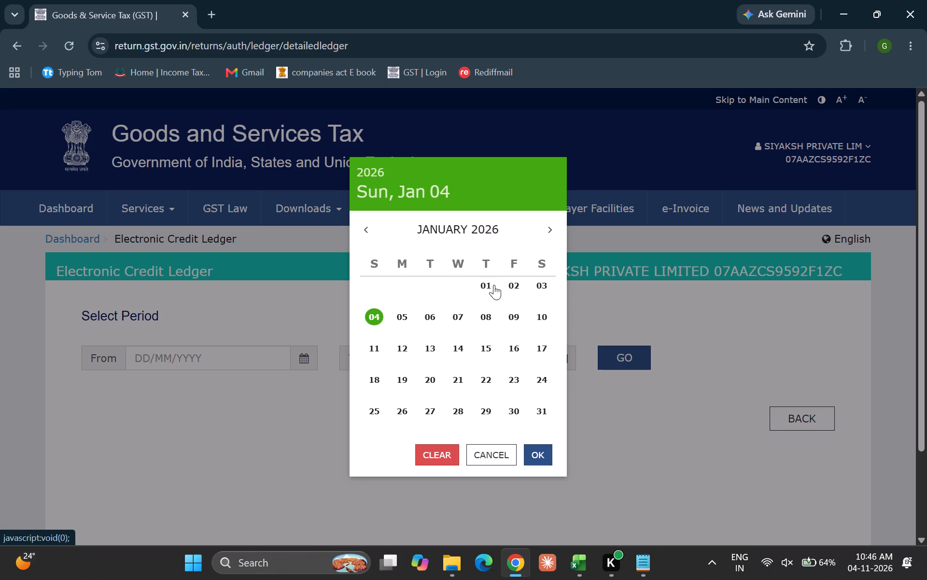
left_click(494, 285)
left_click(400, 355)
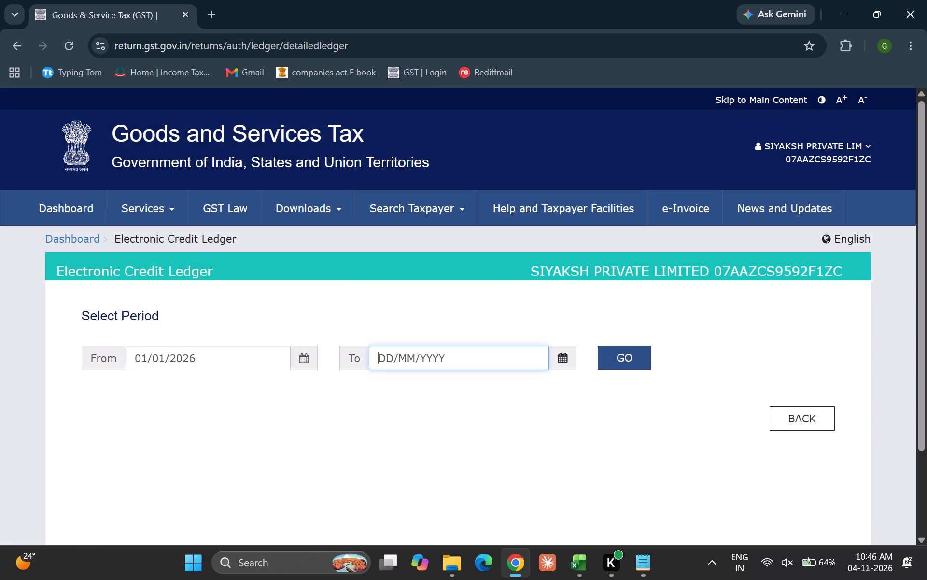
left_click(574, 359)
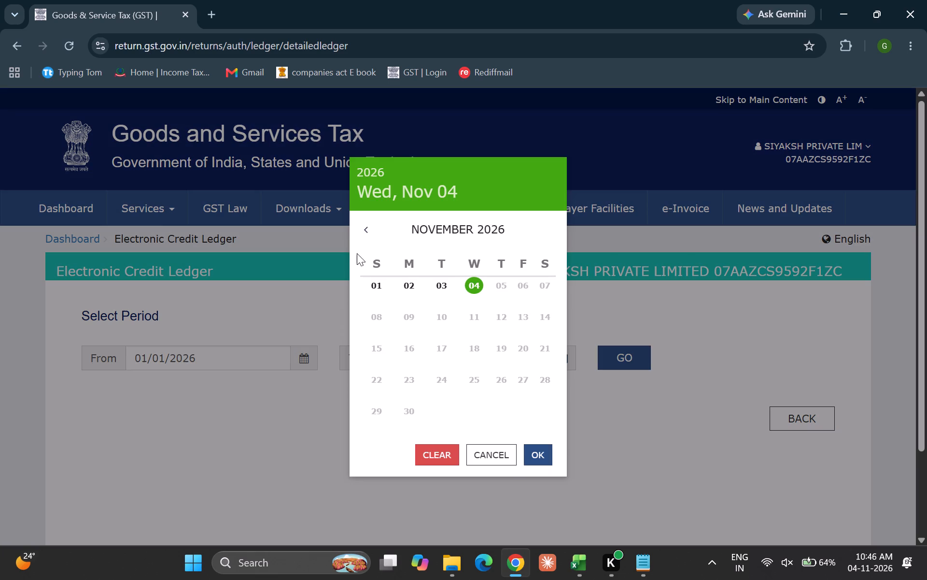
triple_click(365, 226)
left_click(365, 226)
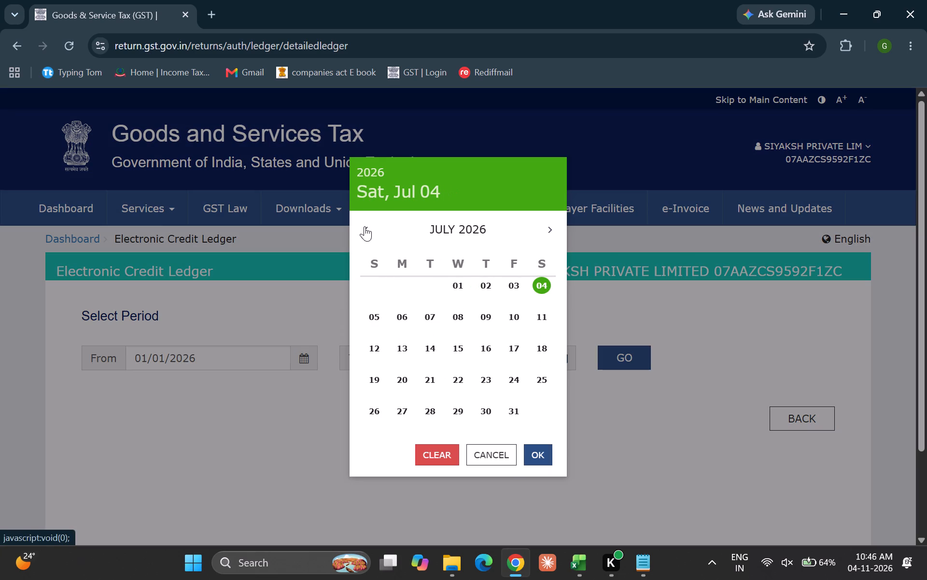
left_click(516, 411)
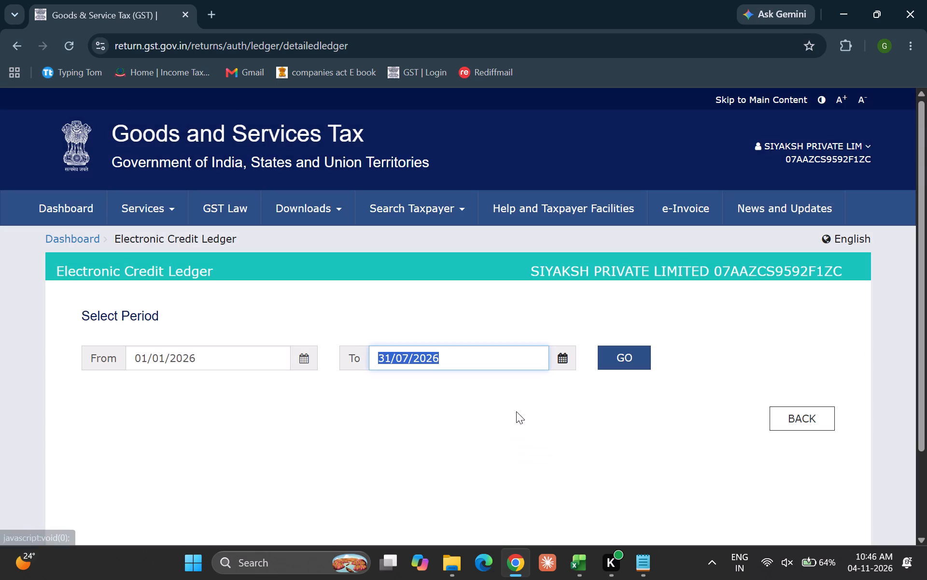
left_click(606, 363)
Examine the ledger's ITC entries and tax periods, and compare them with the rows on the Delhi ITC Working sheet.
scroll(490, 412, "down", 2)
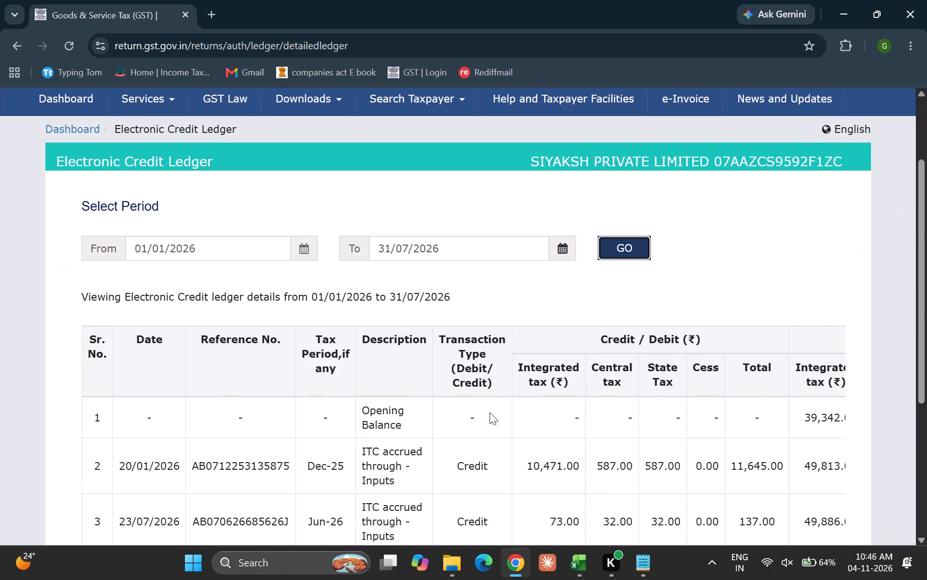
scroll(490, 412, "down", 2)
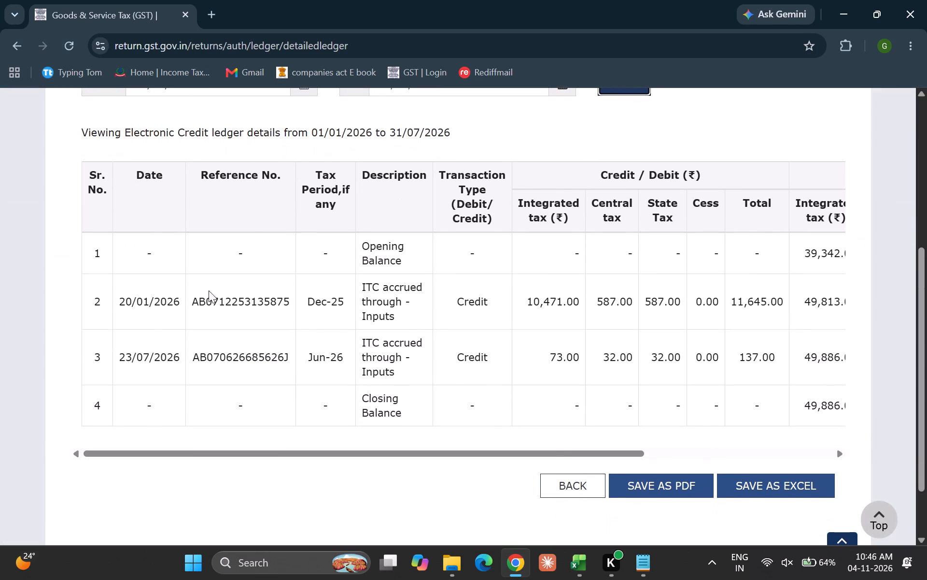
scroll(237, 328, "down", 1)
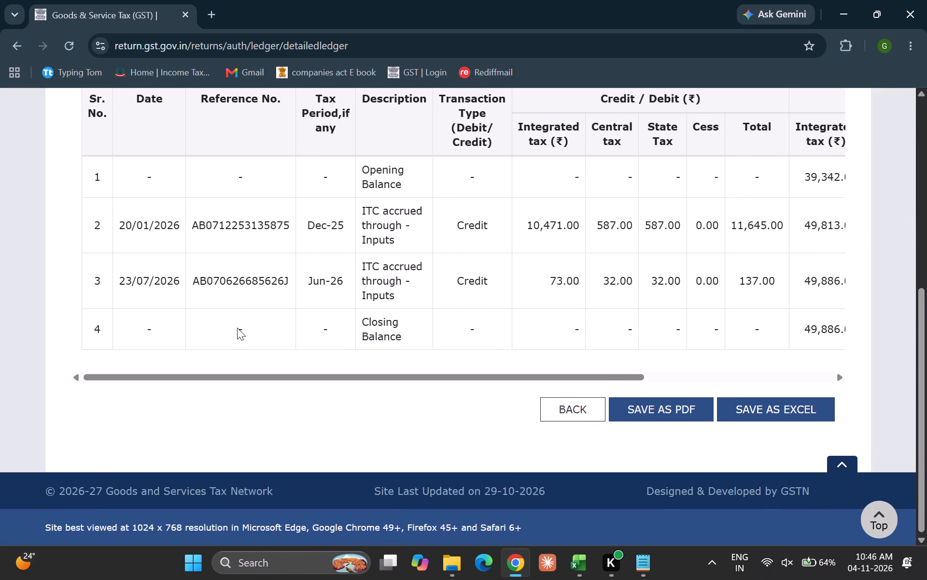
scroll(237, 328, "down", 1)
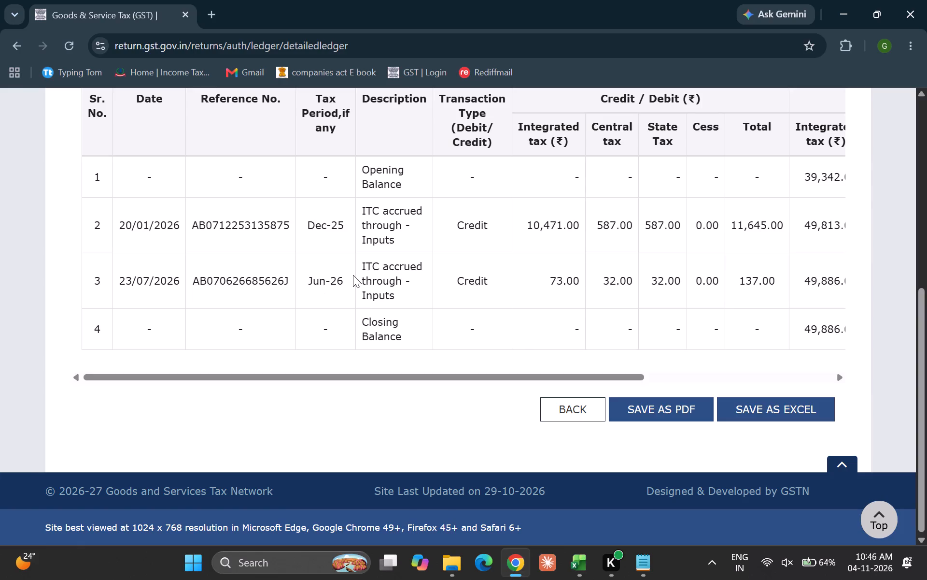
key("alt+Tab")
key("alt+Tab")
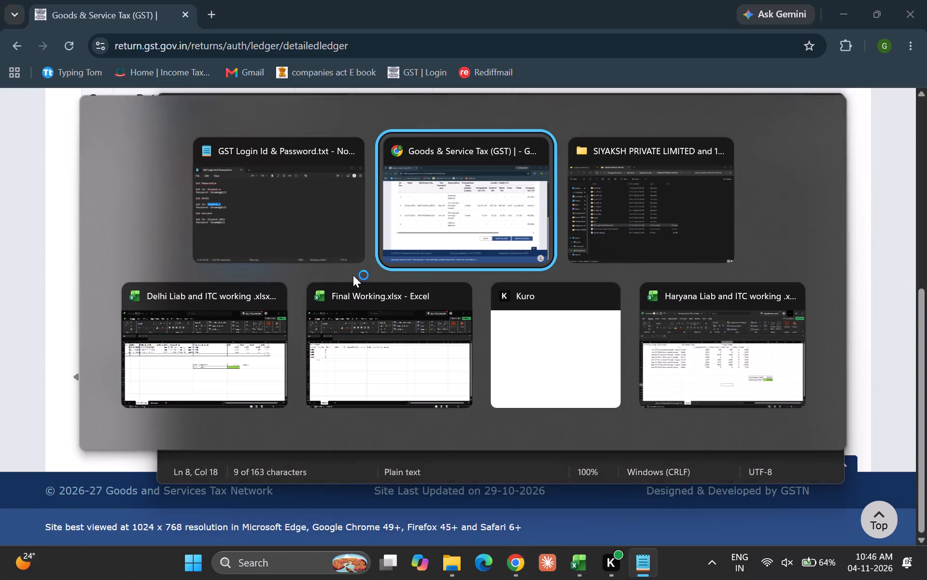
key("alt+Tab")
key("alt+Tab")
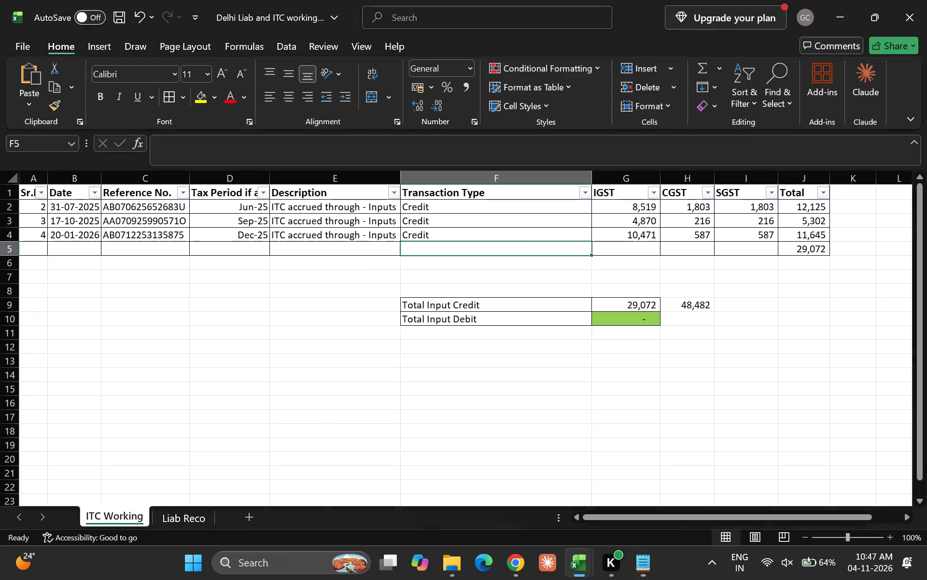
left_click(249, 318)
left_click(315, 288)
key("alt+Tab")
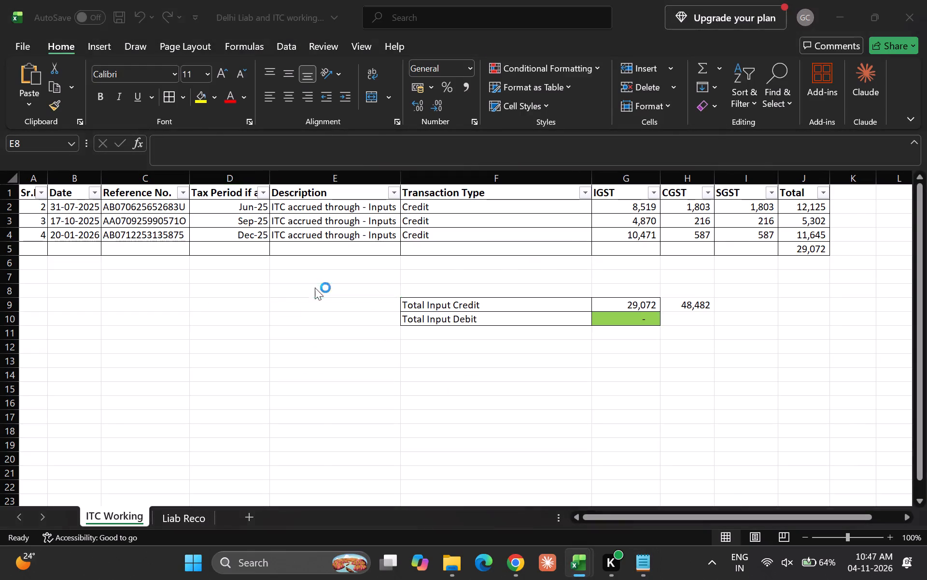
key("alt+Tab")
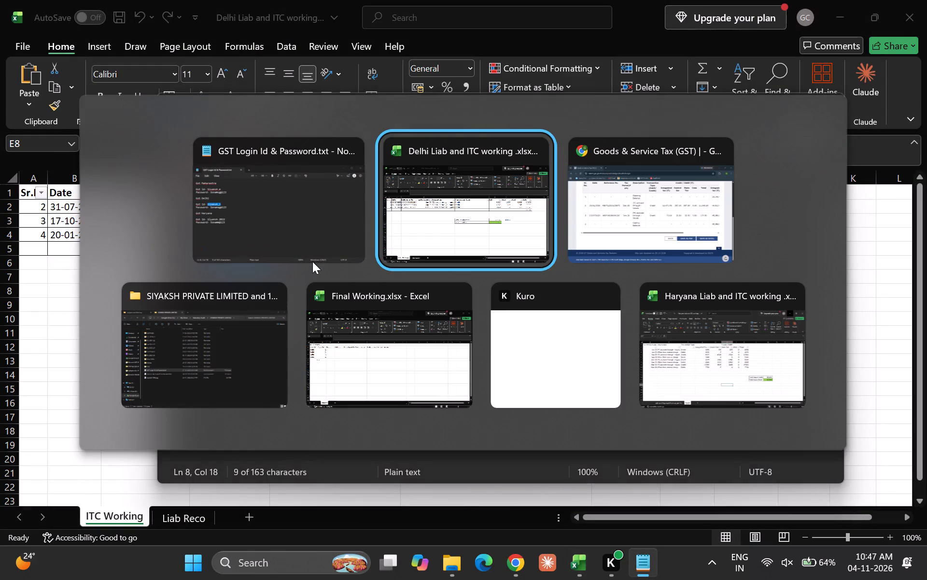
key("alt+Tab")
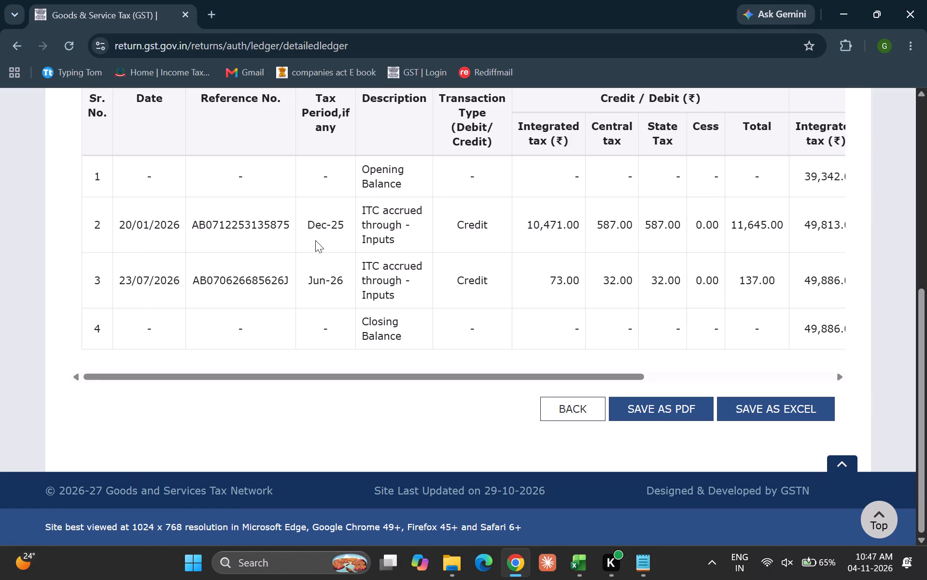
scroll(335, 282, "up", 1)
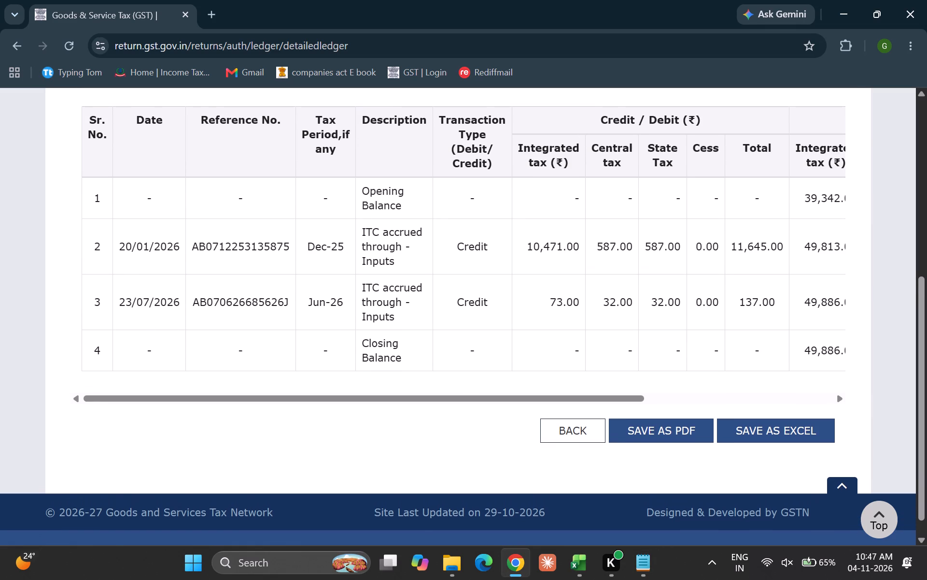
scroll(335, 282, "up", 1)
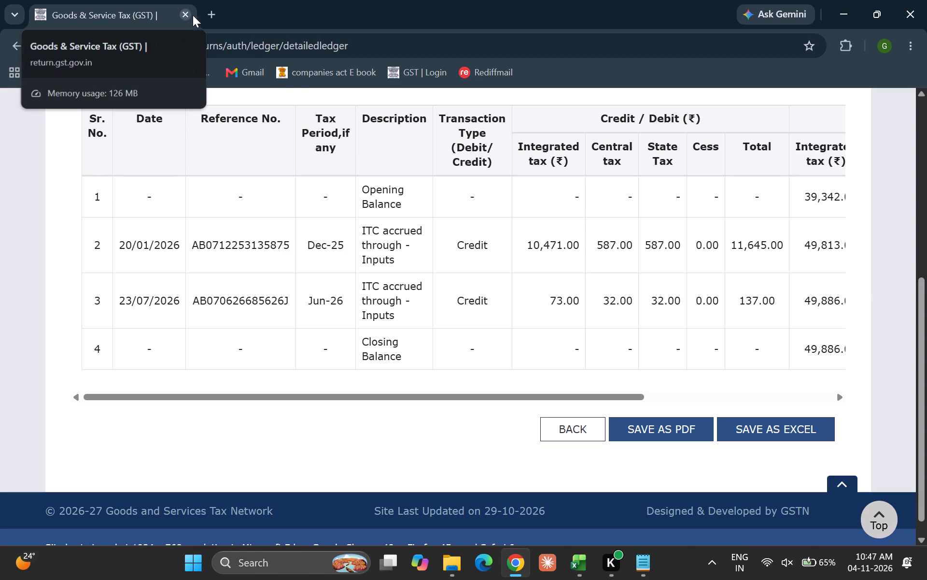
scroll(444, 262, "left", 6)
scroll(444, 262, "right", 1)
scroll(444, 262, "up", 7)
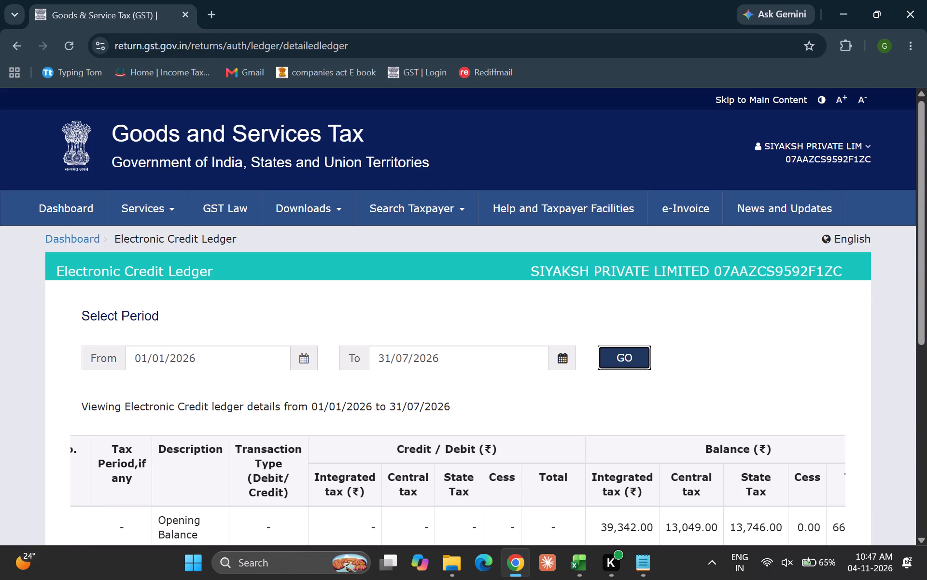
left_click(851, 12)
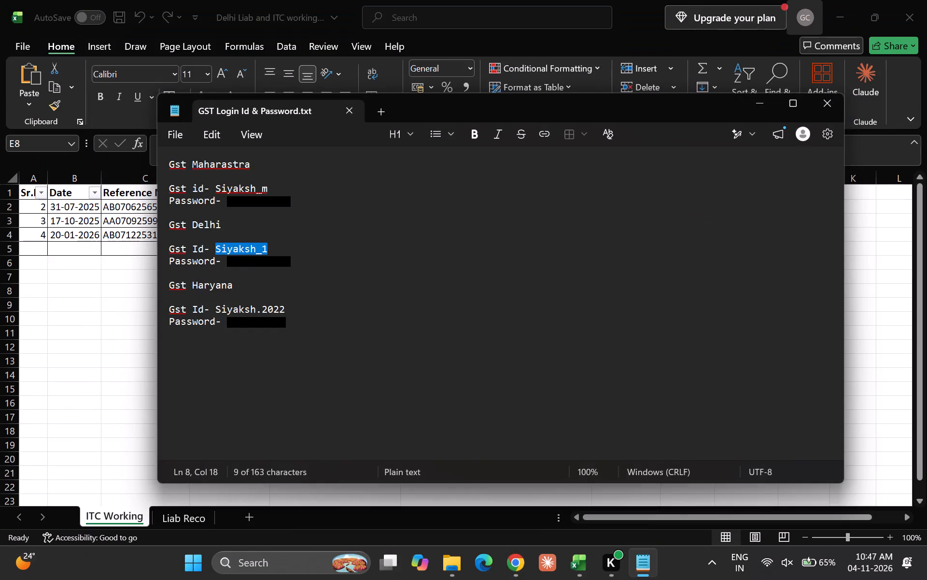
left_click(746, 102)
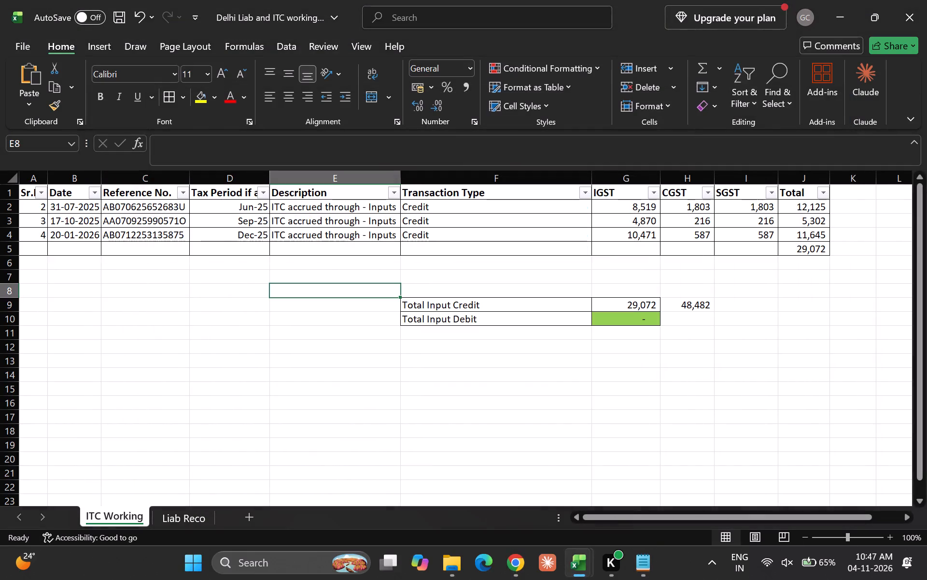
left_click(77, 253)
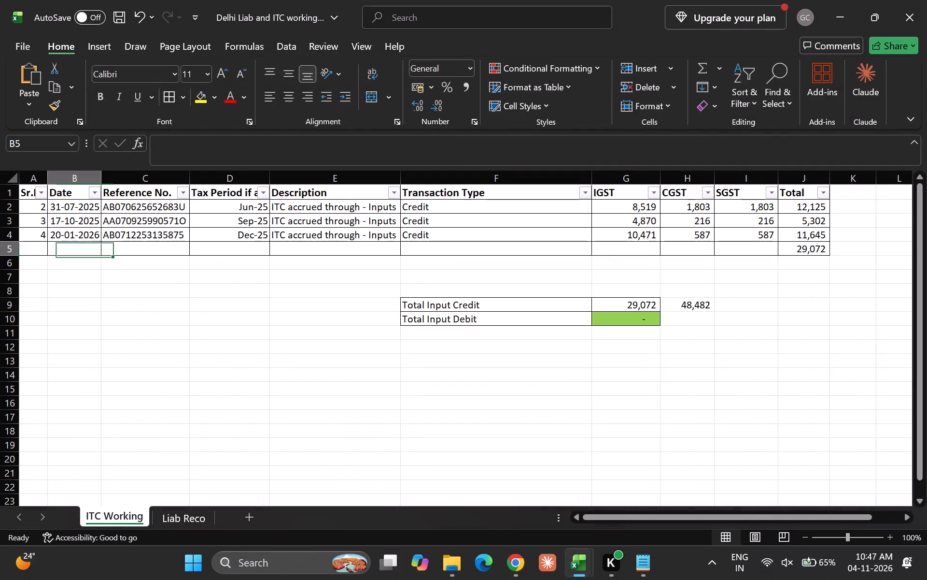
left_click(35, 247)
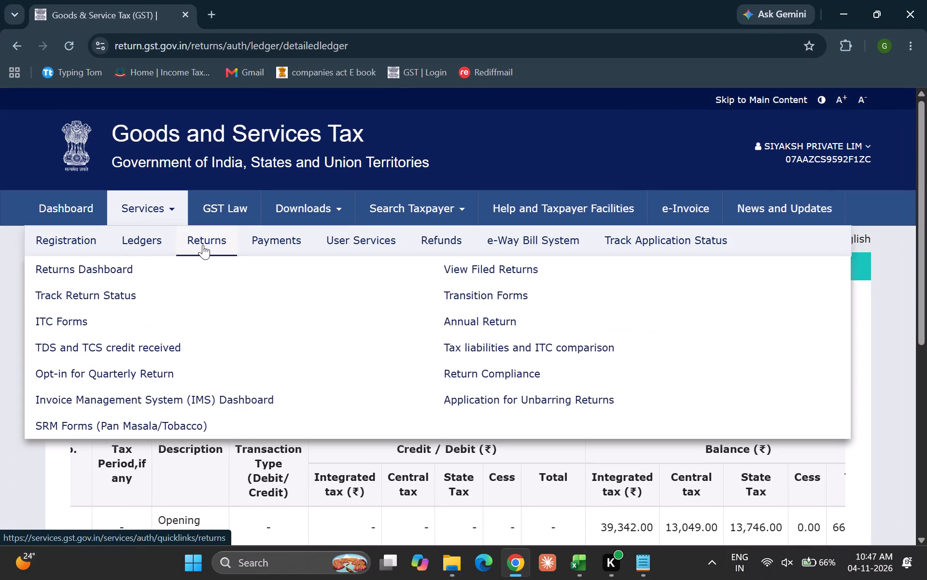
left_click(98, 266)
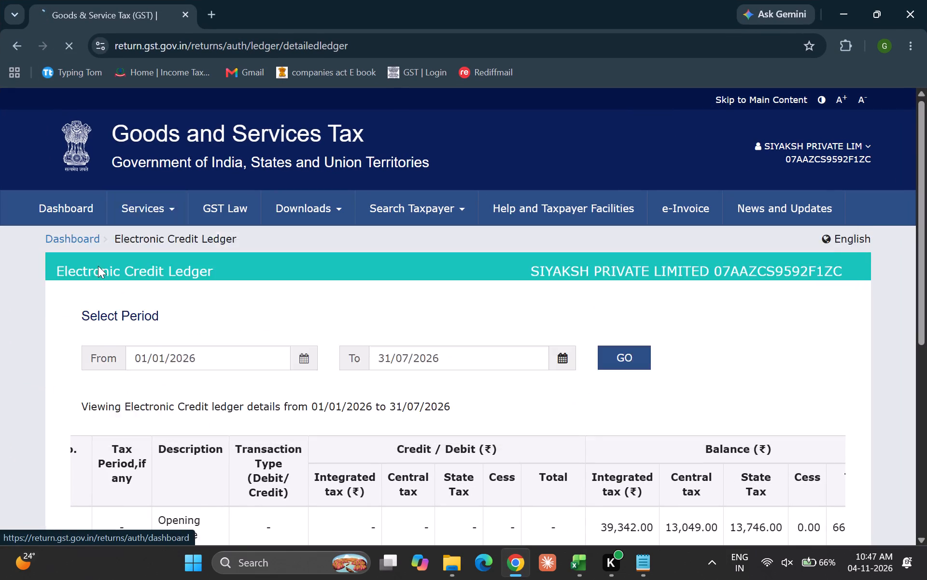
double_click(215, 355)
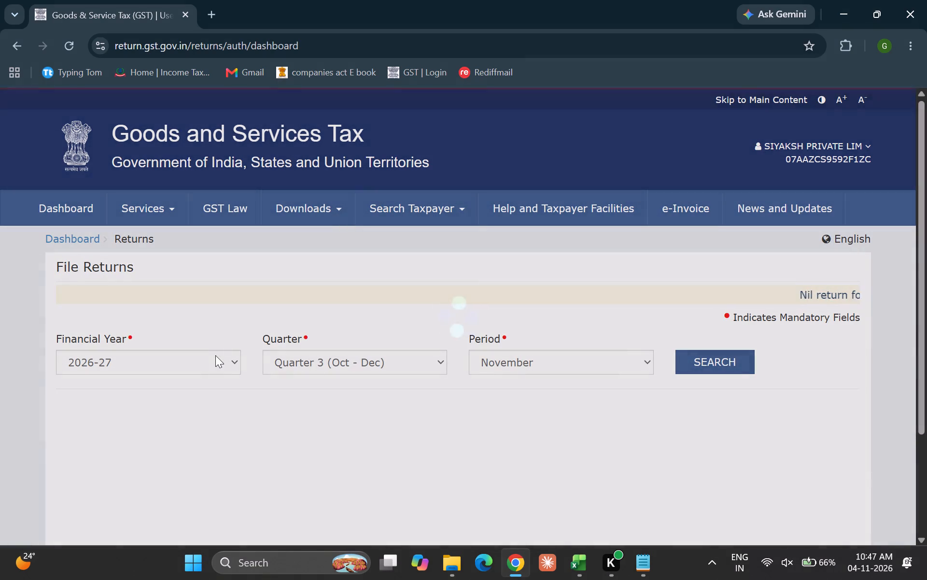
left_click(215, 355)
left_click(215, 355)
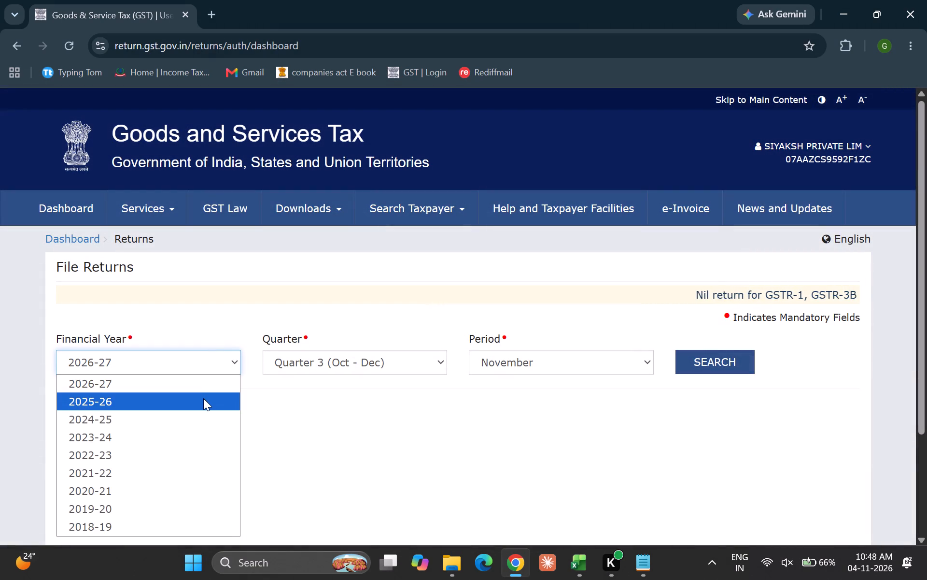
left_click(203, 398)
left_click(713, 357)
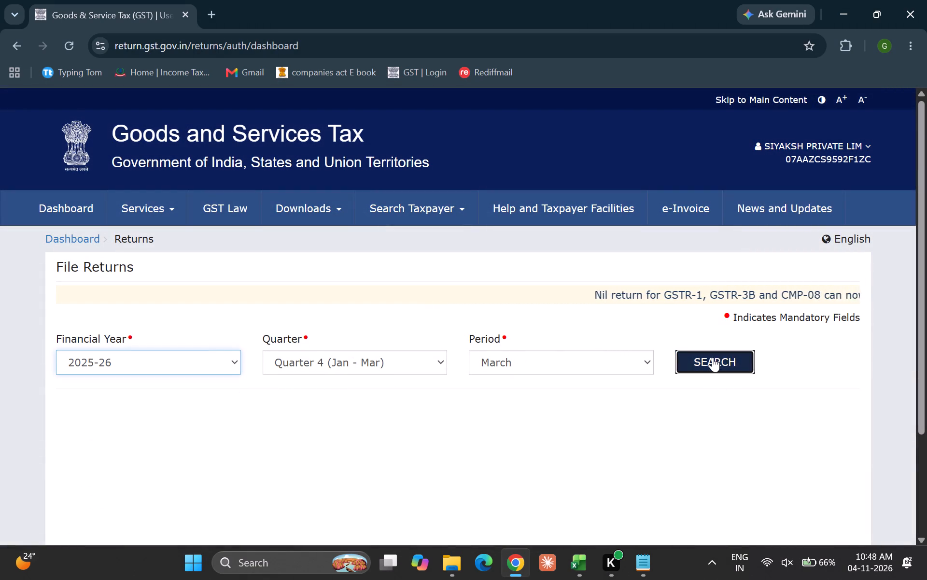
scroll(553, 385, "down", 5)
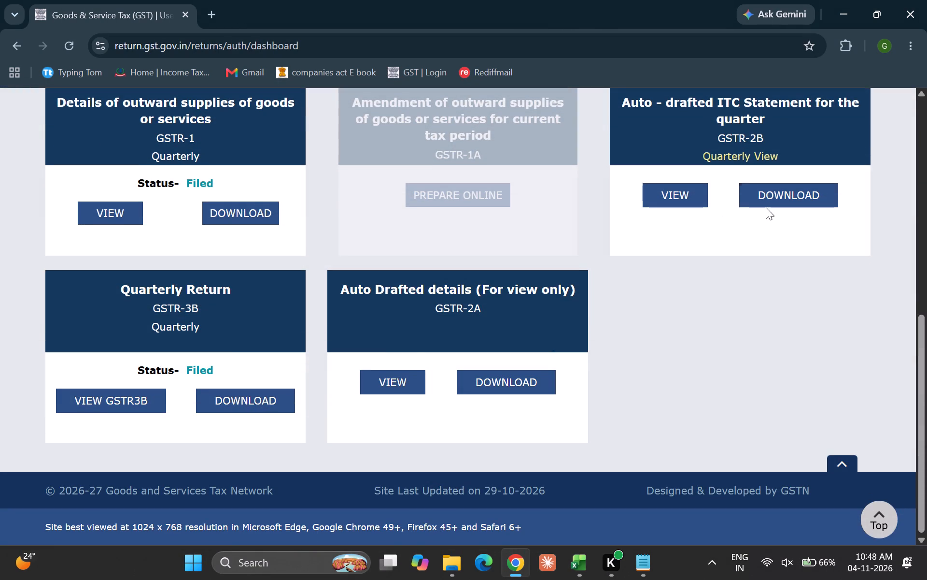
Open the Jan-Mar quarterly GSTR-3B and download the filed return.
left_click(130, 407)
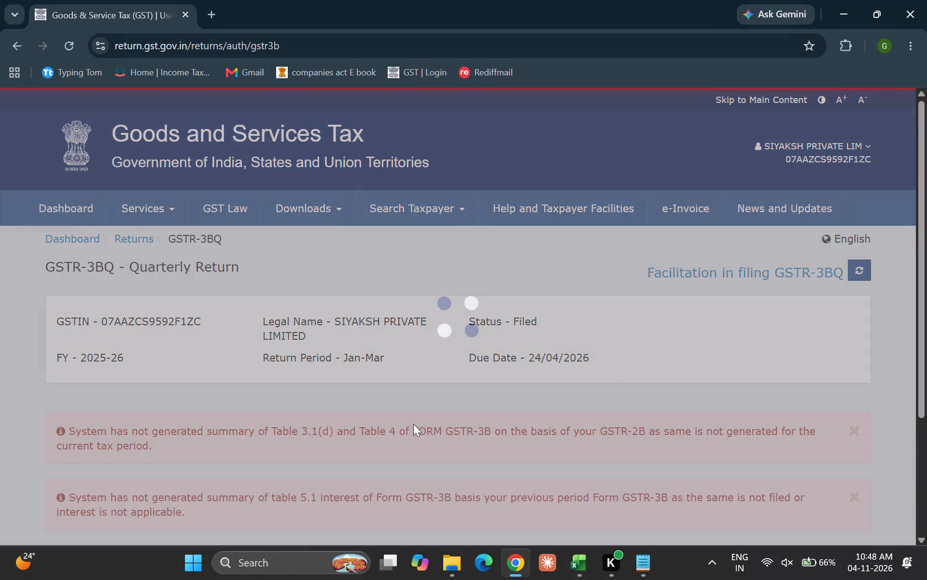
scroll(413, 424, "down", 4)
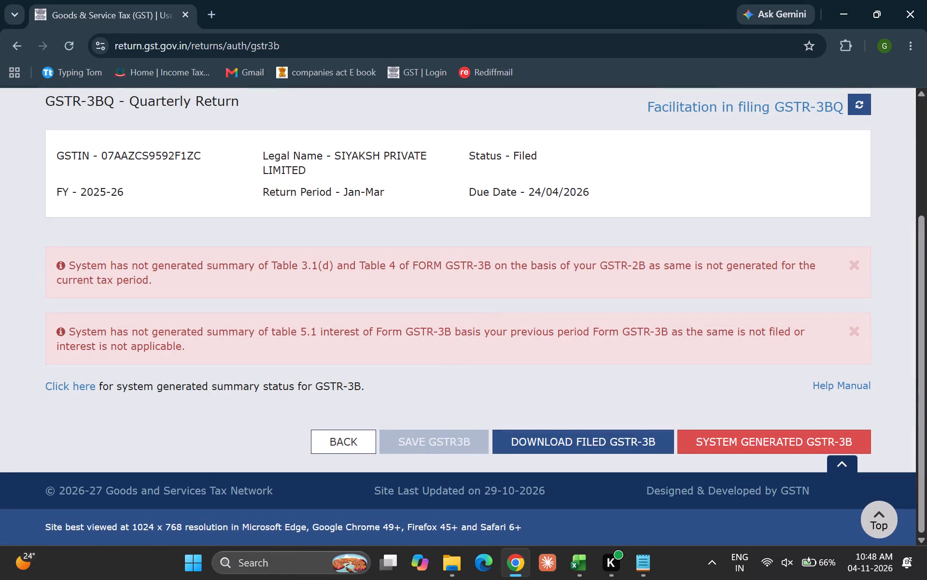
scroll(460, 332, "up", 1)
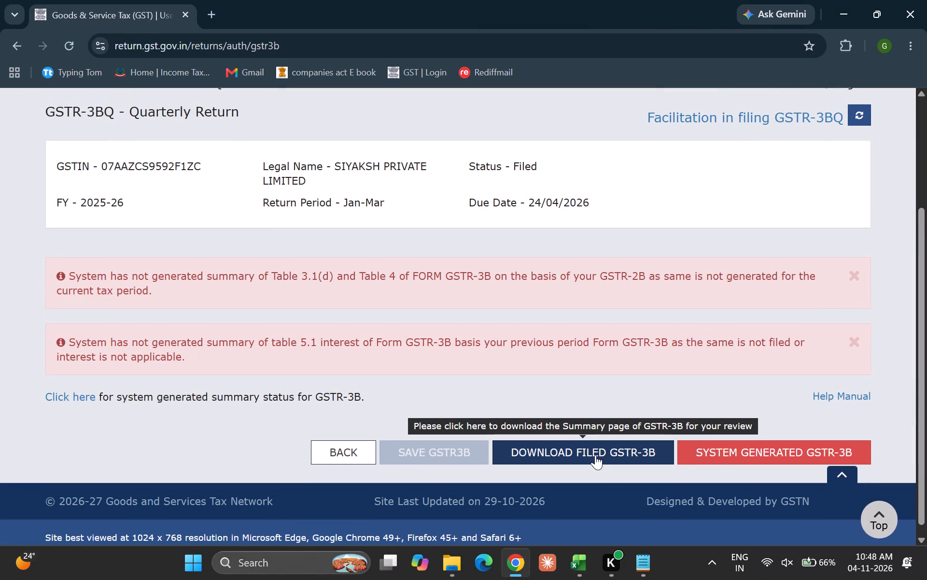
left_click(577, 450)
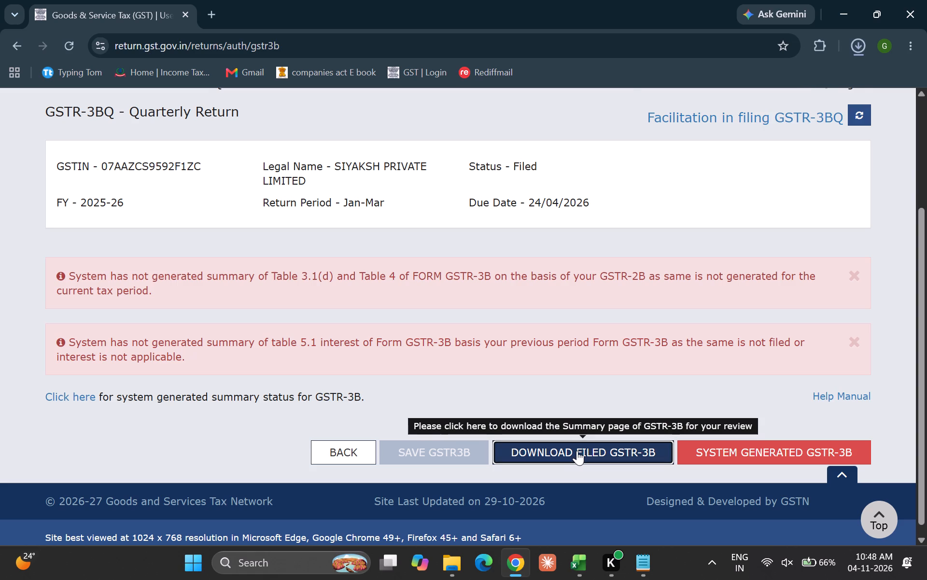
Open the downloaded Jan-Mar GSTR-3B PDF and examine its supplies, eligible ITC and tax payment tables.
left_click(723, 72)
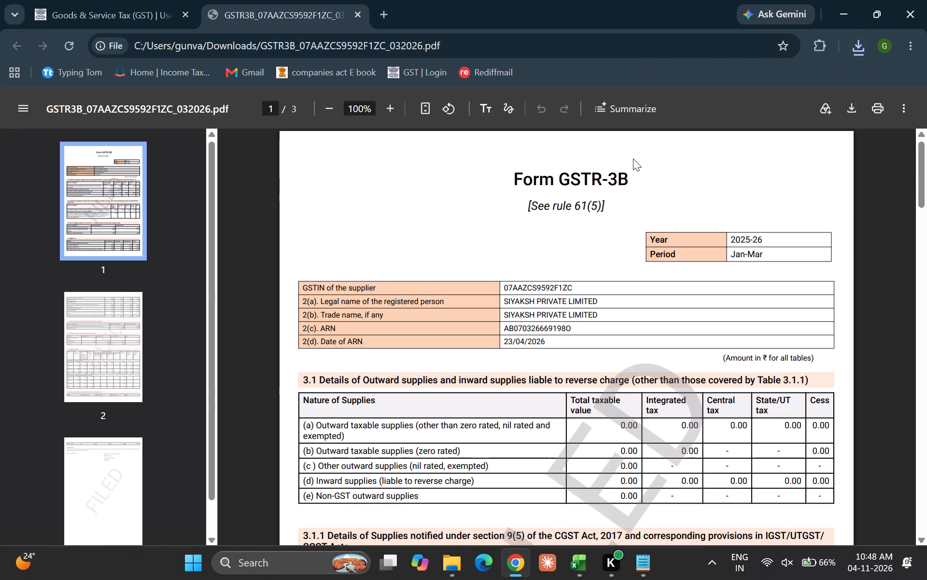
scroll(548, 325, "down", 4)
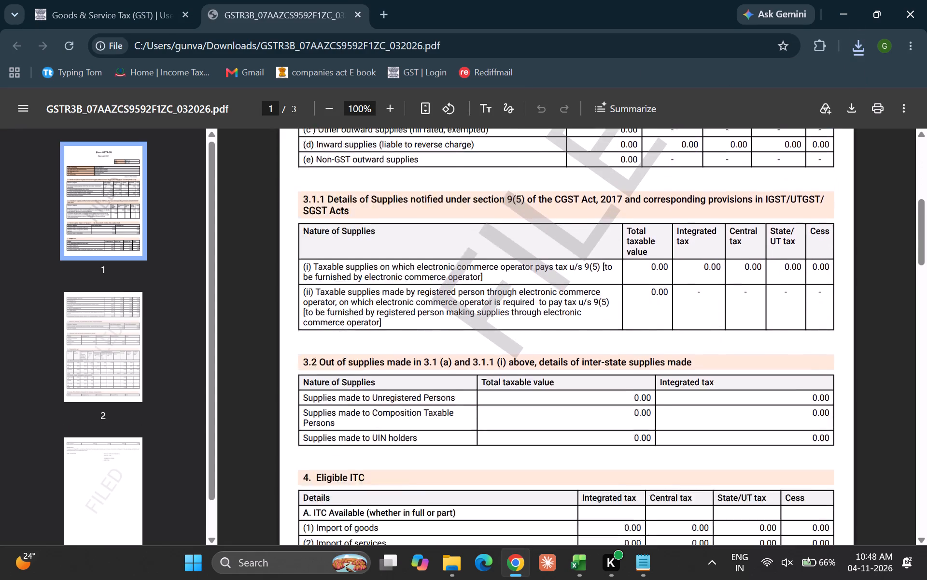
scroll(548, 325, "down", 5)
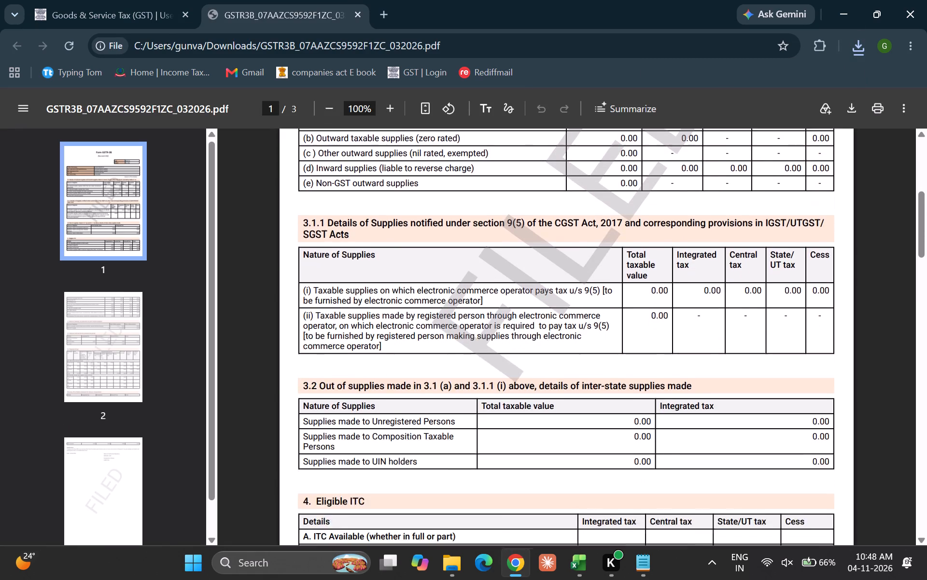
scroll(548, 325, "down", 6)
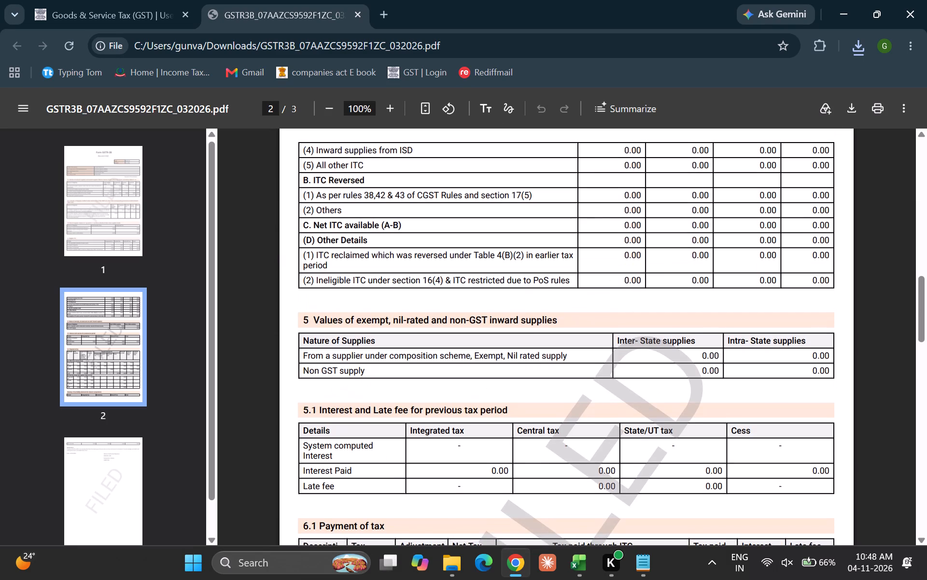
scroll(548, 325, "down", 3)
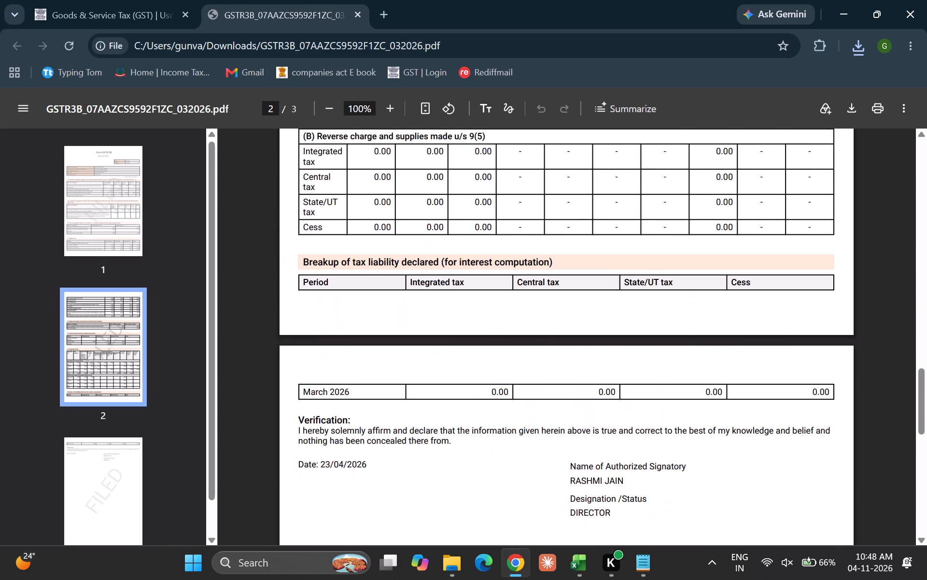
scroll(548, 325, "down", 5)
Close the browser and return to the ITC Working sheet of the Delhi workbook in Excel.
left_click(926, 0)
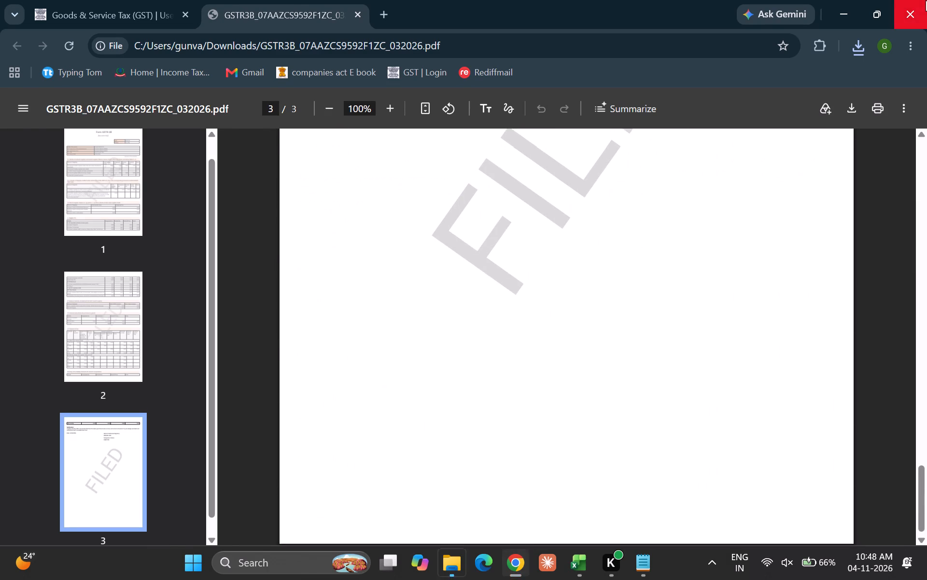
left_click(314, 337)
key("alt+Tab")
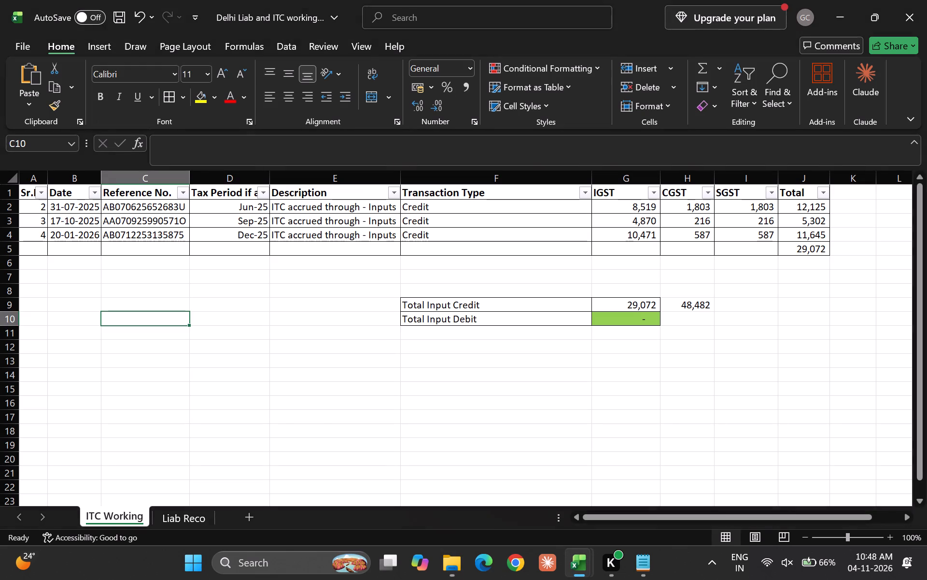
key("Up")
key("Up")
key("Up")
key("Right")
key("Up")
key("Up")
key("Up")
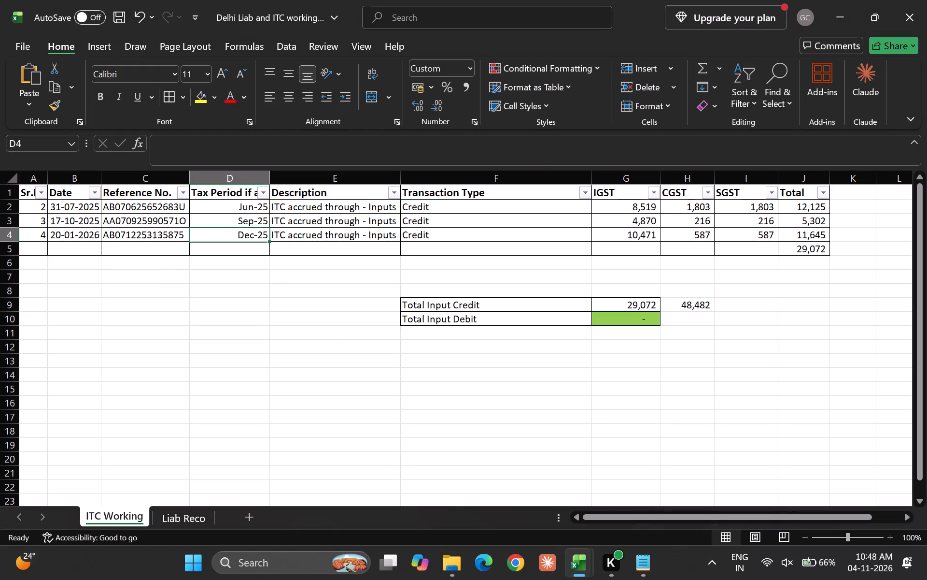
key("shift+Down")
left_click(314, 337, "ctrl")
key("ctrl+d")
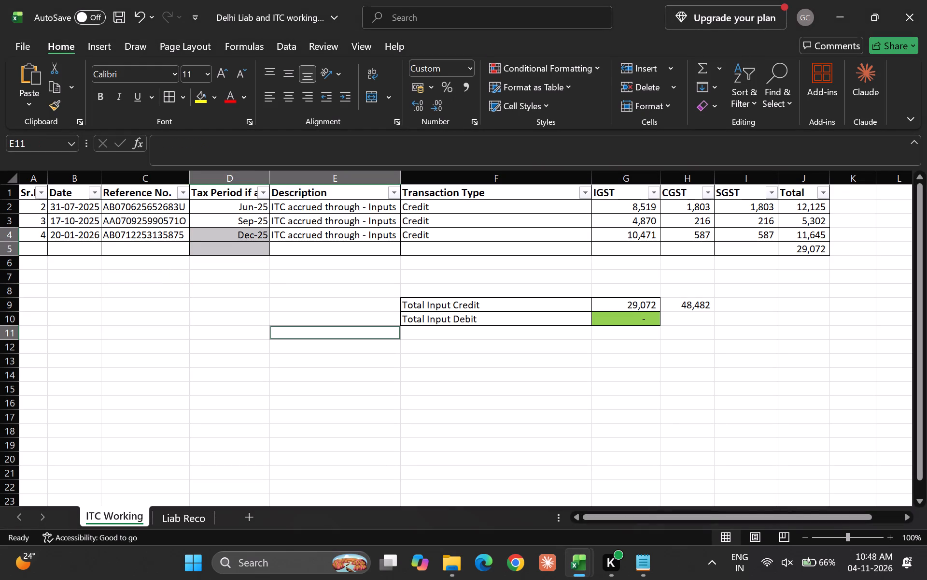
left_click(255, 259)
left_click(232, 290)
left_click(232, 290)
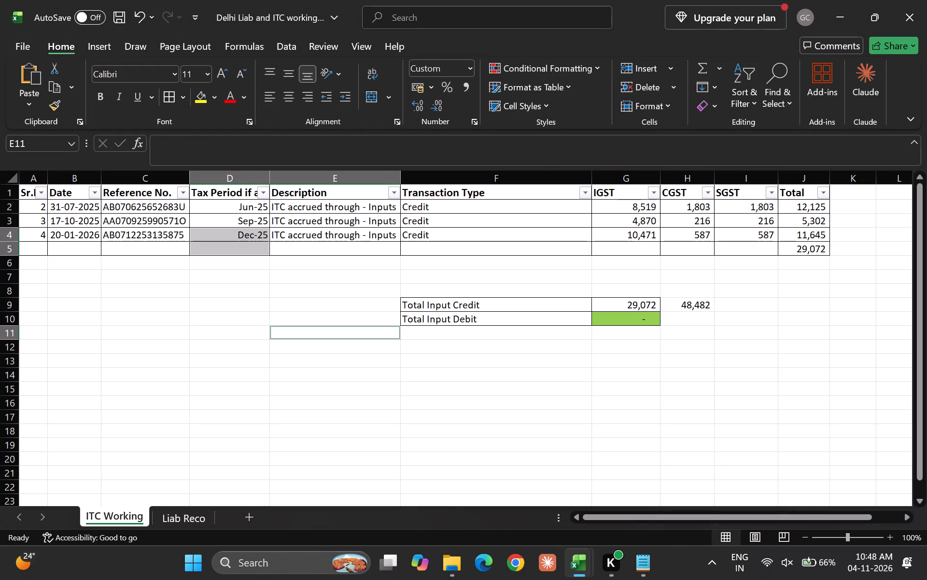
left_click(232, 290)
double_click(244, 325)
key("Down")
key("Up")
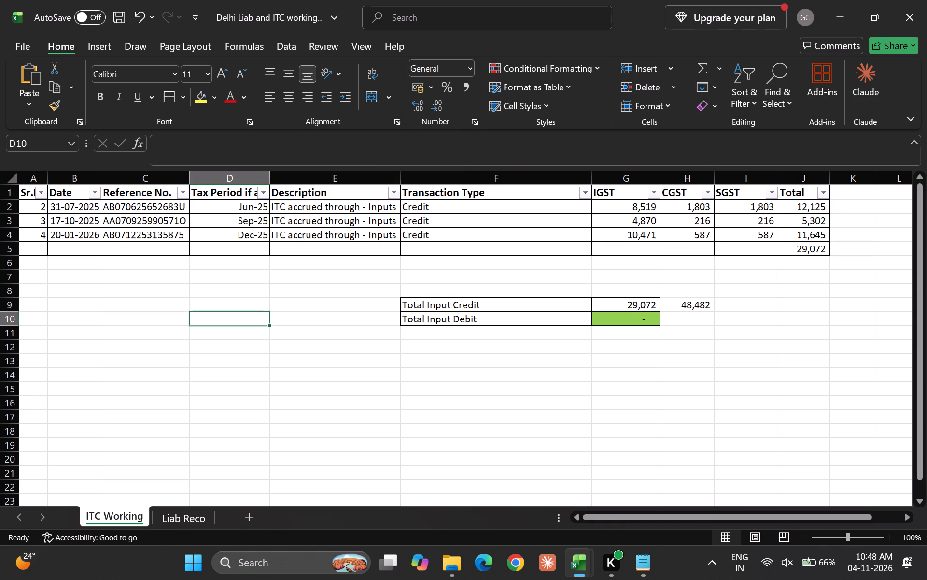
Save the workbook and fill the Dec-25 tax period down into cell D5.
left_click(242, 248)
key("Up")
key("shift+Down")
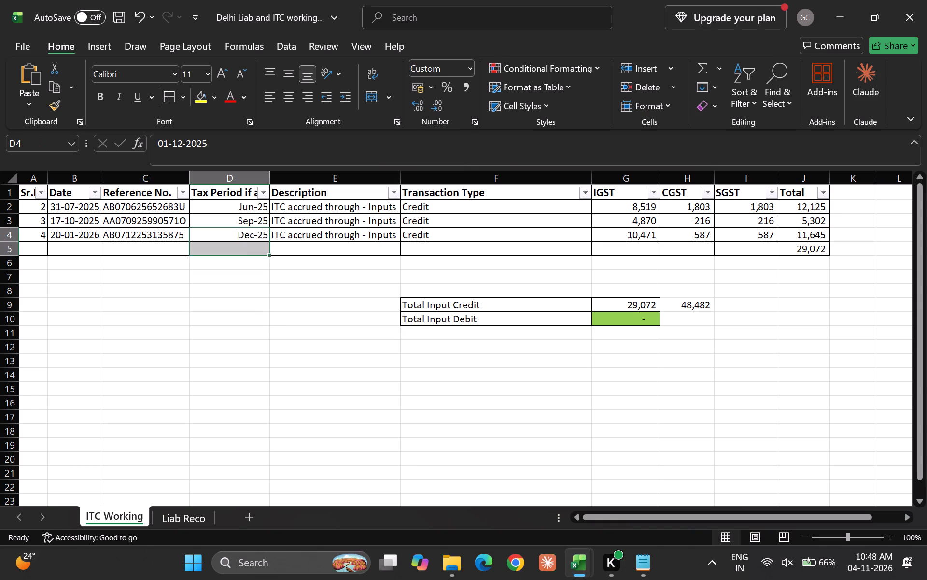
key("ctrl+s")
key("ctrl+d")
key("Down")
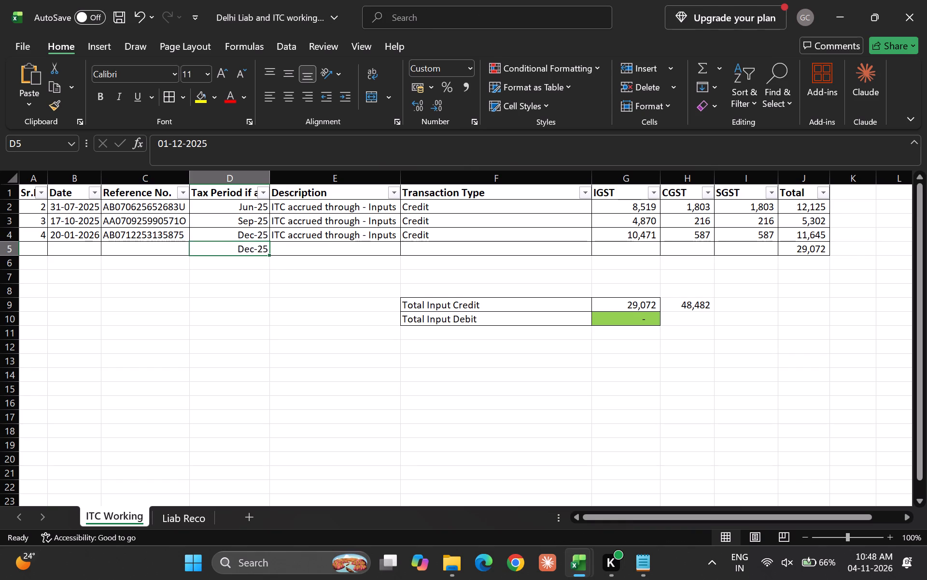
Set the tax period in cell D5 to 01-03-2025.
key("F2")
key("Left")
key("Left")
key("Left")
key("Left")
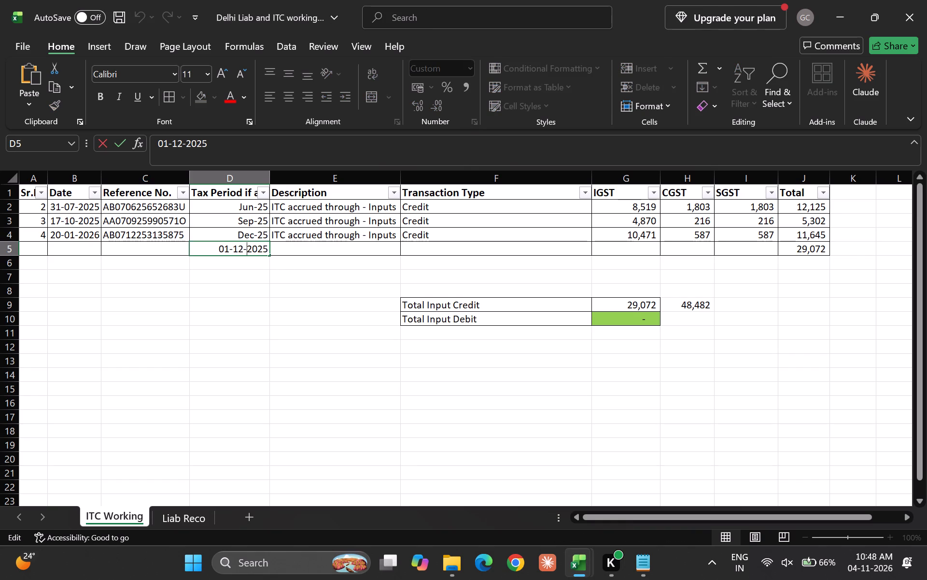
key("Left")
key("BackSpace")
key("BackSpace")
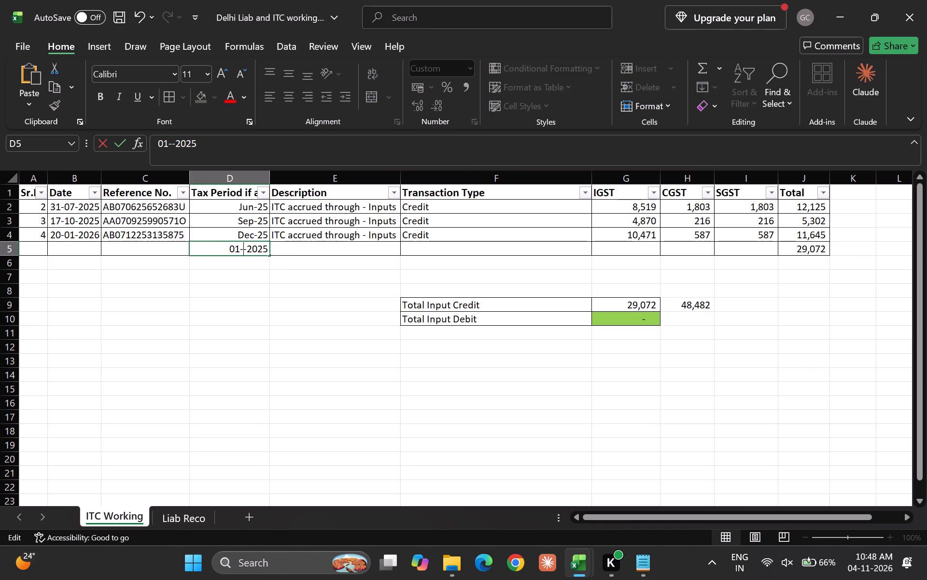
type("04")
key("Left")
key("Left")
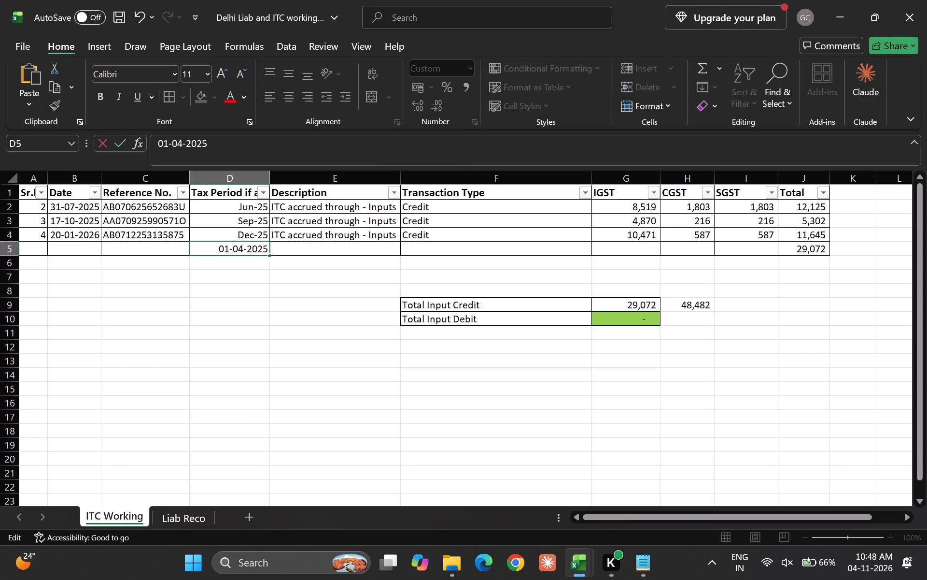
key("Right")
key("Right")
key("BackSpace")
key("3")
key("Return")
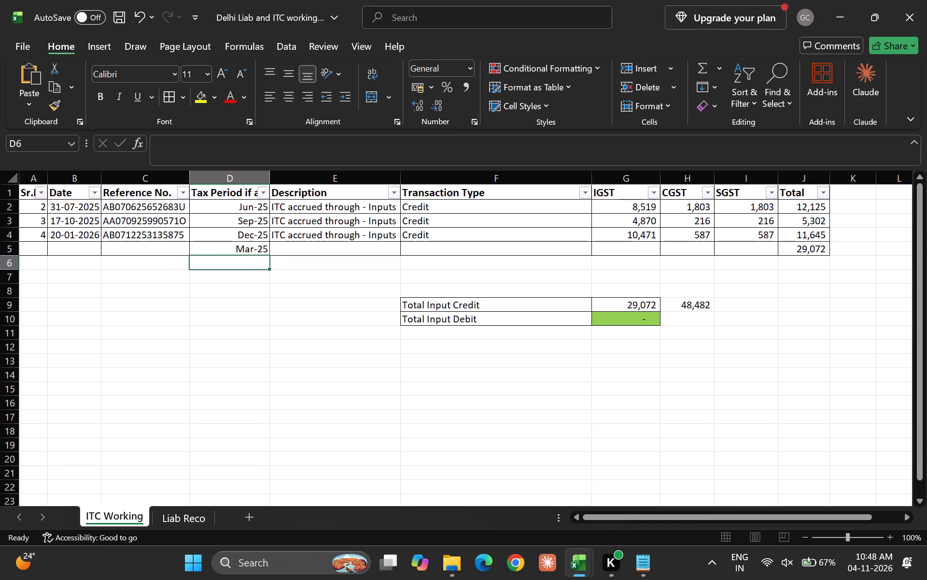
Delete the entire Reference No. column from the ITC Working sheet.
key("Up")
key("Left")
key("Left")
key("Up")
key("Right")
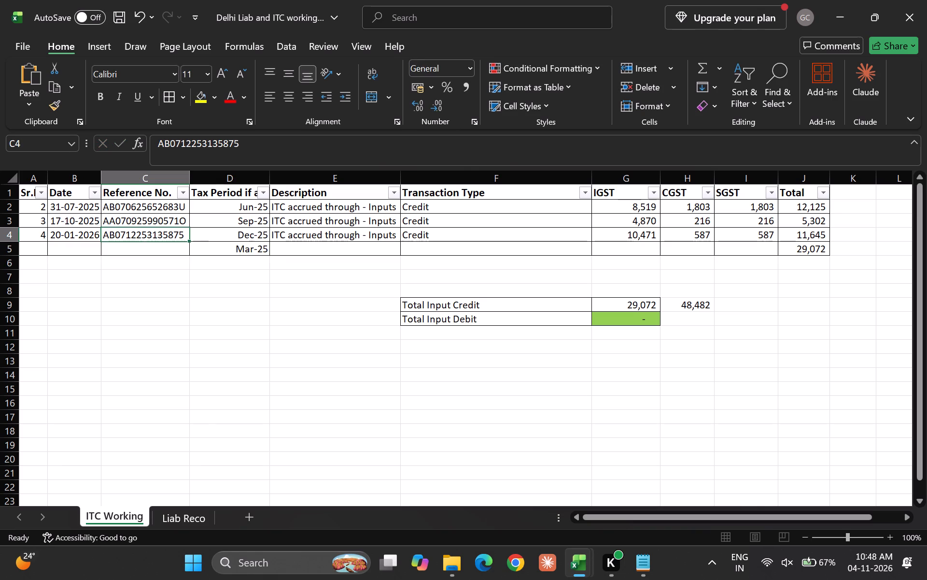
key("shift+space")
key("Down")
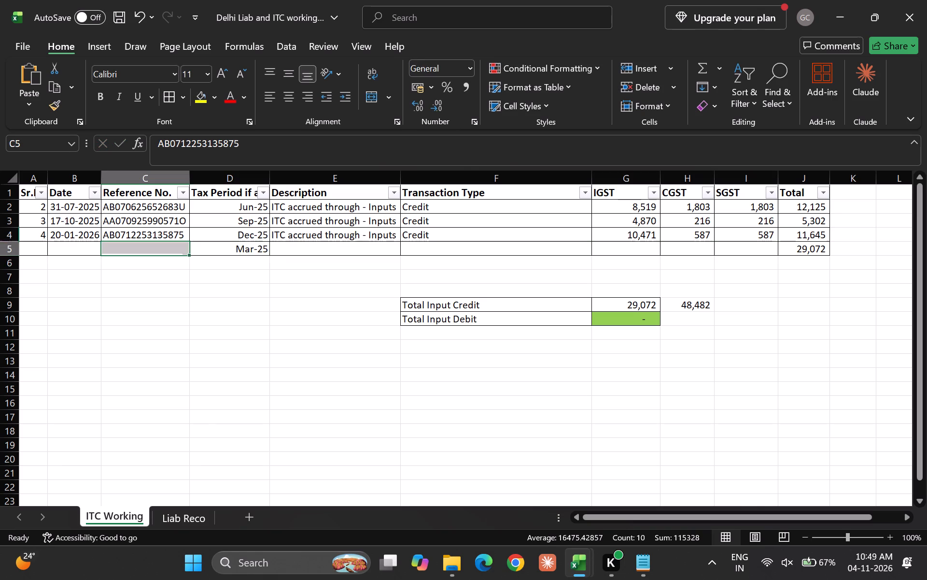
key("ctrl+space")
key("ctrl+minus")
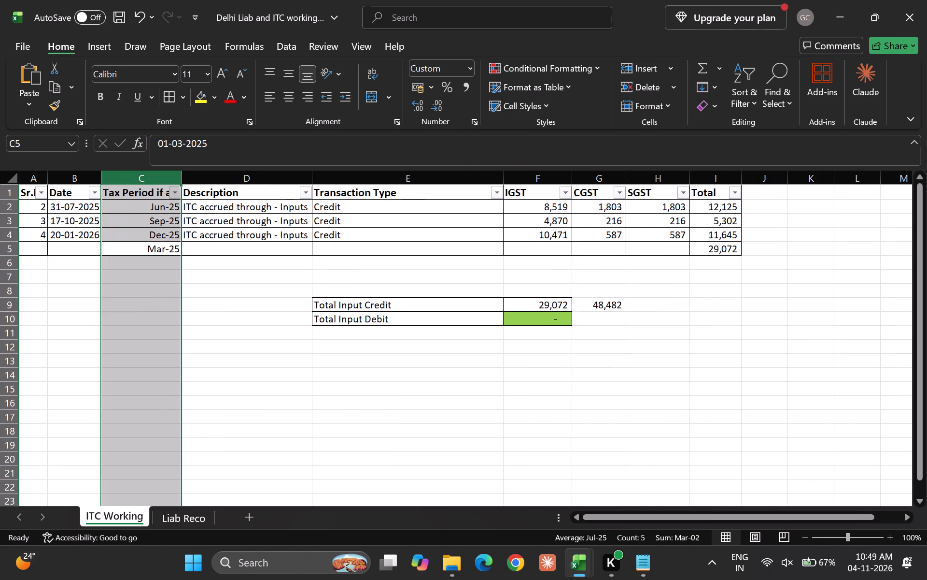
Fill the 20-01-2026 date from the Dec-25 row down into cell B5.
key("Down")
key("Up")
key("Up")
key("Left")
key("Down")
key("Up")
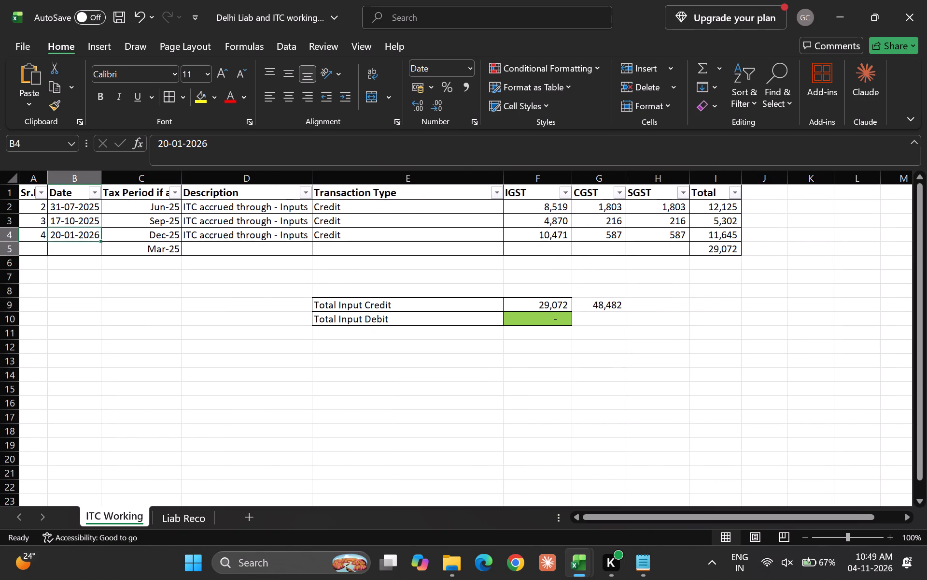
key("shift+Down")
key("ctrl+d")
key("Down")
key("Up")
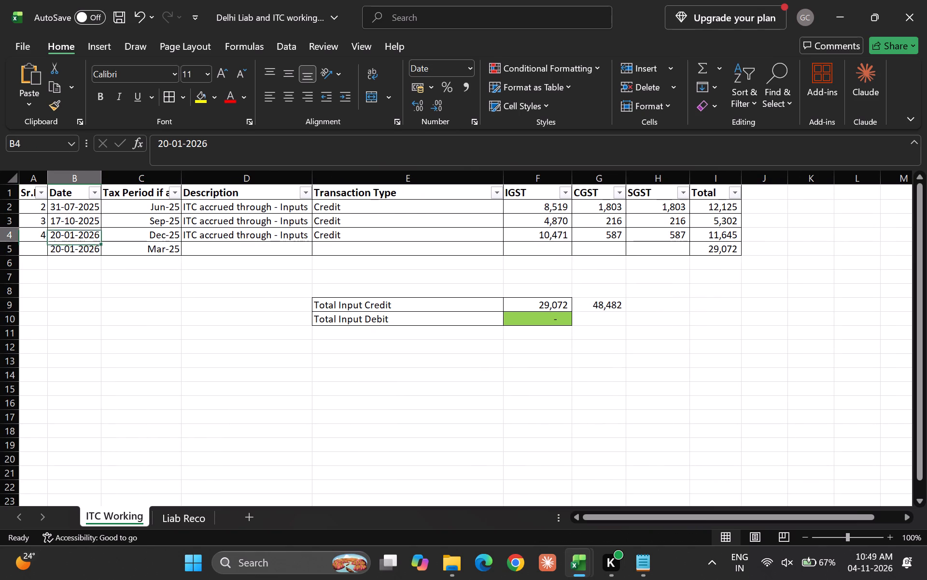
Clear the date from cell B5 in the Mar-25 row.
key("Down")
key("Up")
key("Down")
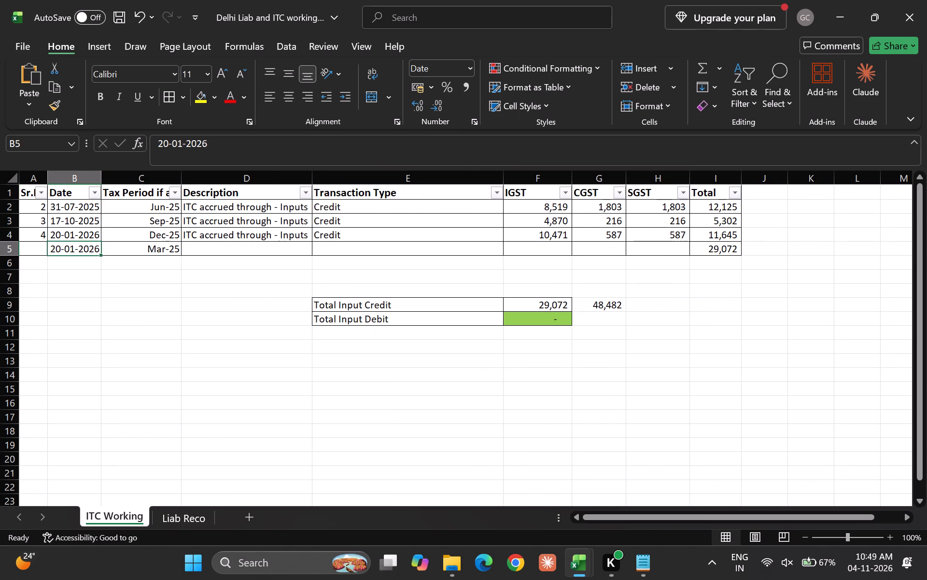
key("Delete")
Enter serial number 5 for the Mar-25 row in cell A5.
key("Left")
key("5")
key("Return")
key("Up")
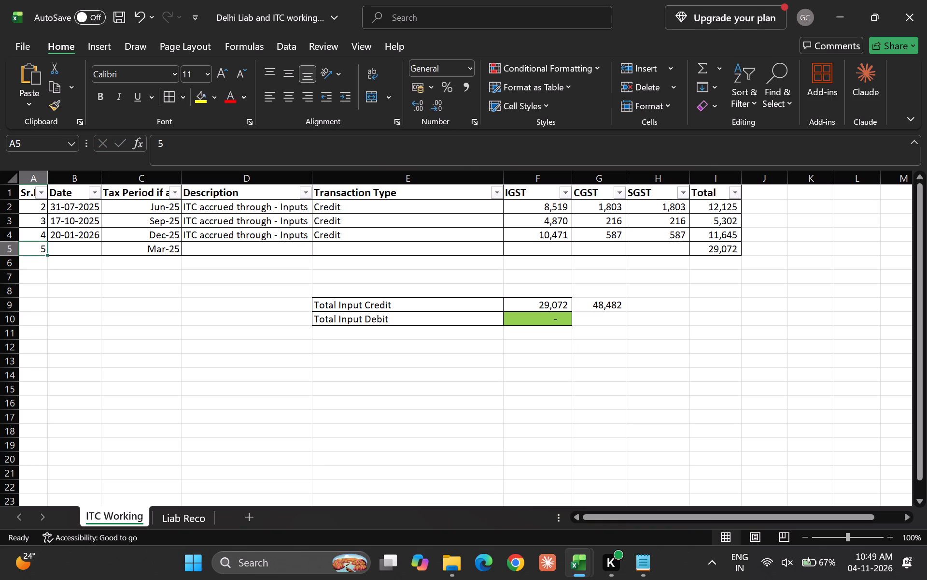
Fill the Description and Transaction Type entries from the Dec-25 row down into the Mar-25 row.
key("Right")
key("Right")
key("Right")
key("Up")
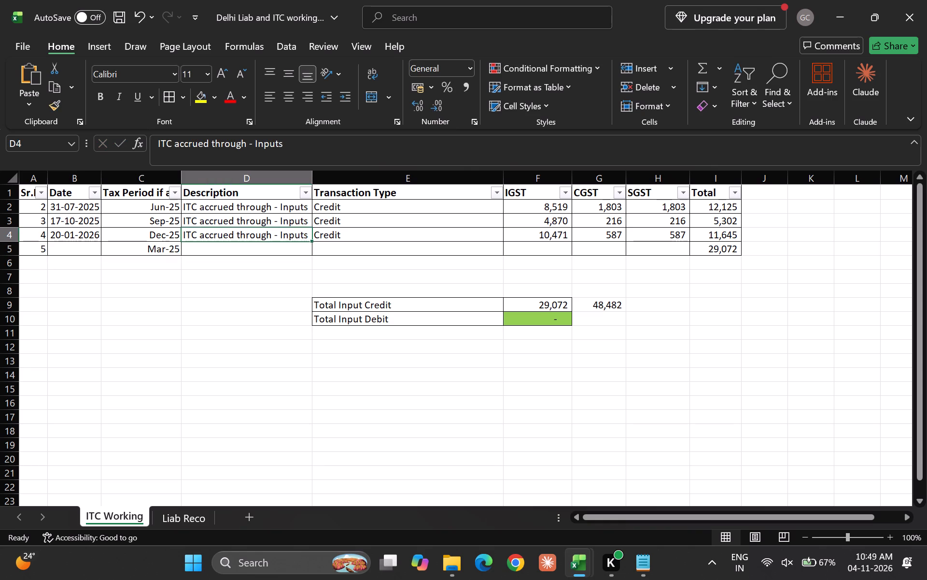
key("shift+Down")
key("ctrl+d")
key("Right")
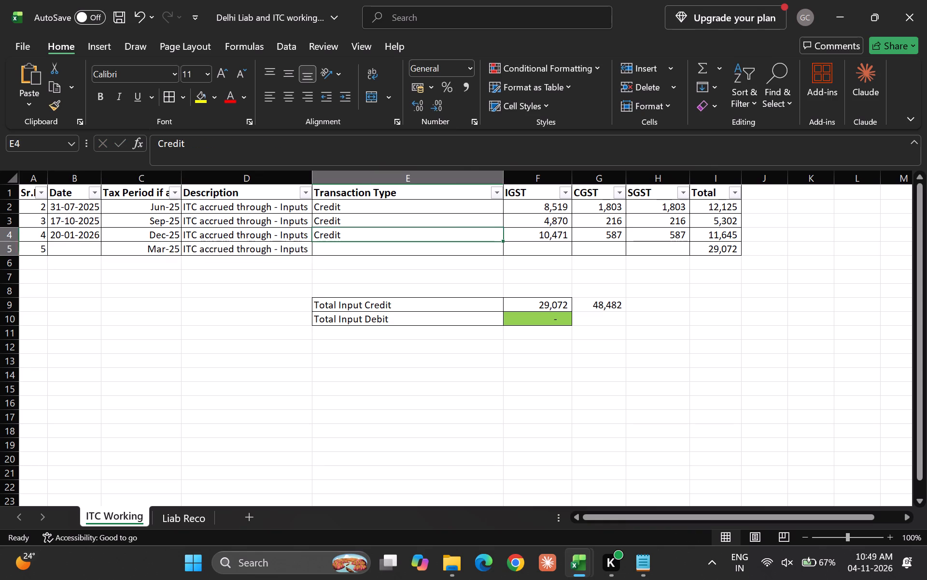
key("shift+Down")
key("ctrl+d")
key("Down")
key("Up")
key("Down")
Enter 0 as the Mar-25 row's IGST and fill it across CGST, SGST and Total.
key("Right")
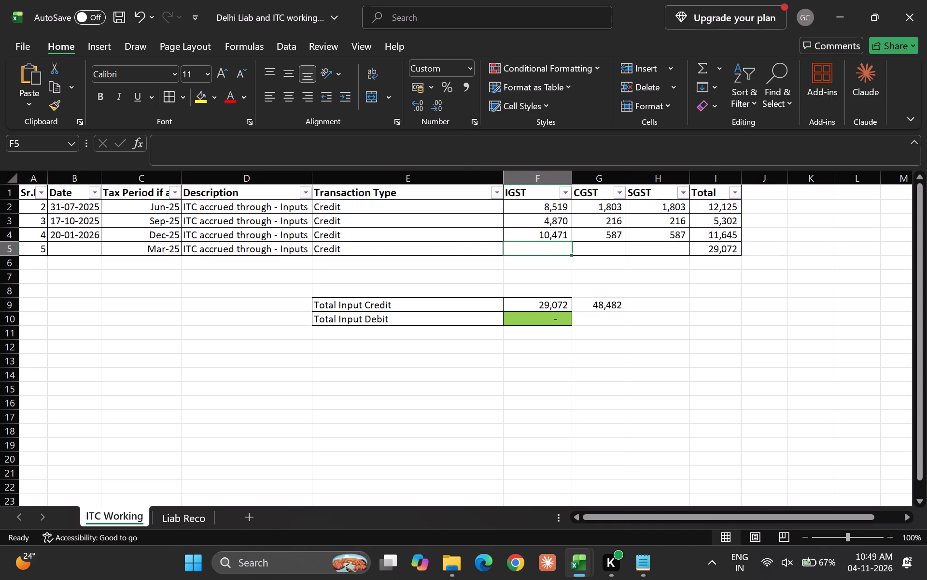
key("0")
key("Return")
key("0")
key("BackSpace")
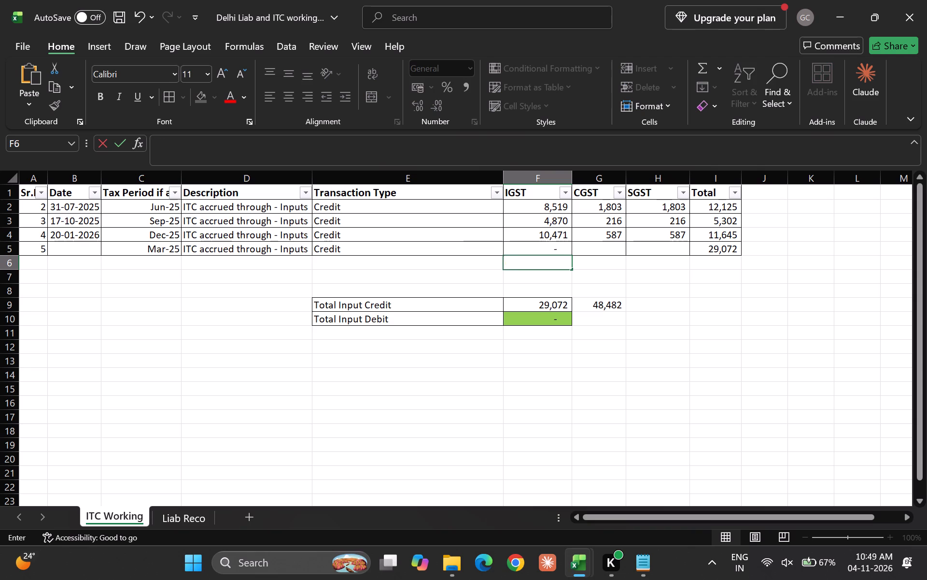
key("Right")
key("Down")
key("Up")
key("Left")
key("Up")
key("shift+Right")
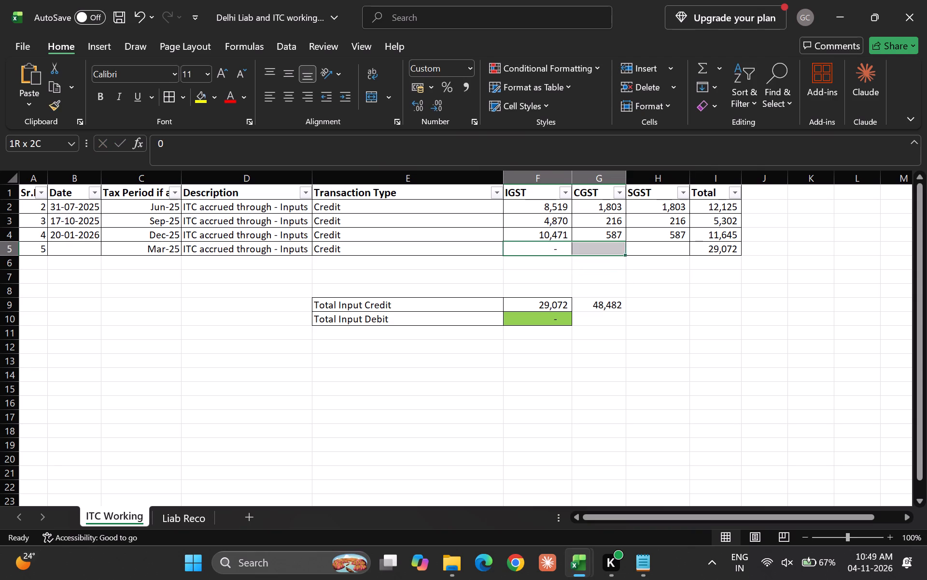
key("shift+Right")
key("shift+Right")
key("ctrl+r")
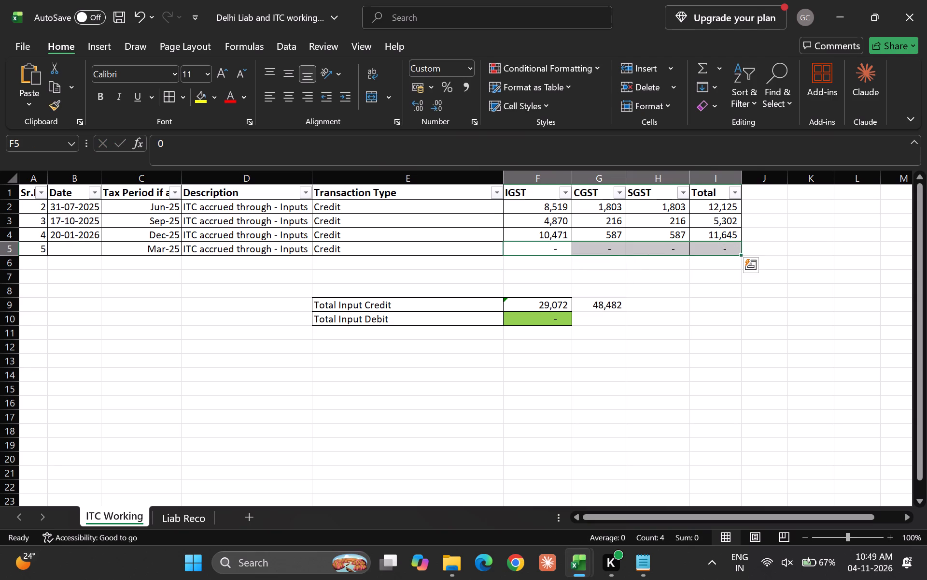
Add an AutoSum of the Total column in cell I6, below the Mar-25 row.
key("Down")
key("Up")
key("Right")
key("Down")
key("Right")
key("Down")
key("Up")
key("Right")
key("Up")
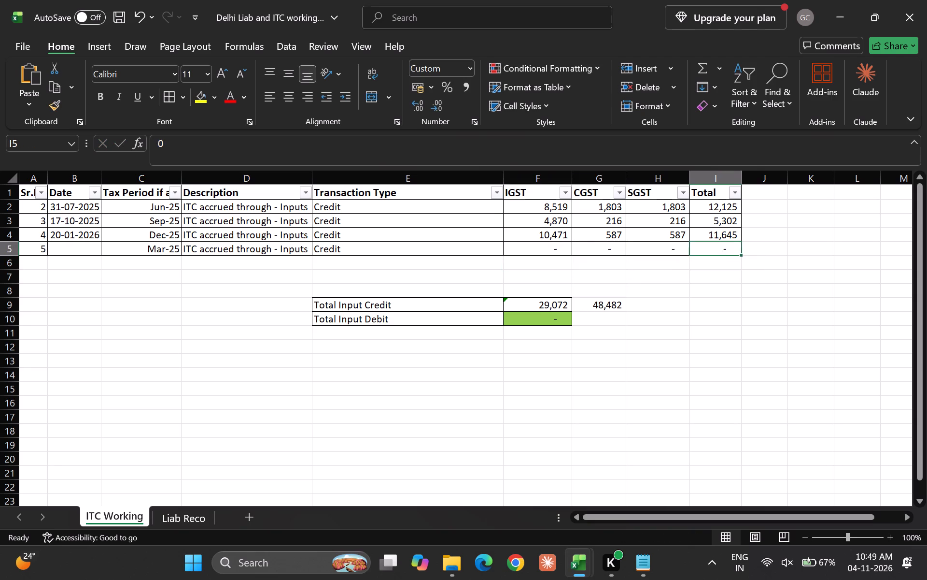
key("Down")
key("alt+equal")
key("Return")
key("Up")
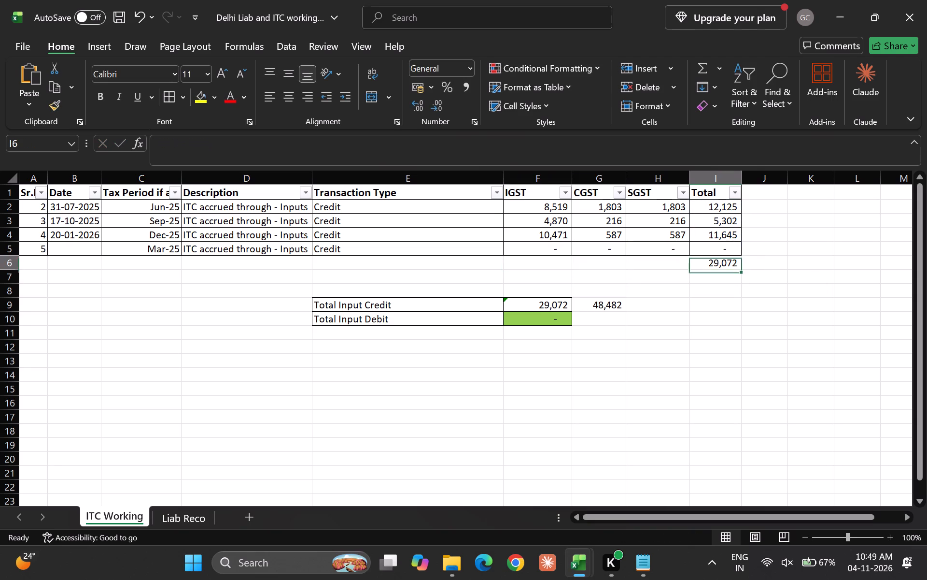
Extend the Total Input Credit formula in cell F9 to =SUM(I2:I5).
key("Down")
key("Left")
key("Left")
key("Left")
key("Down")
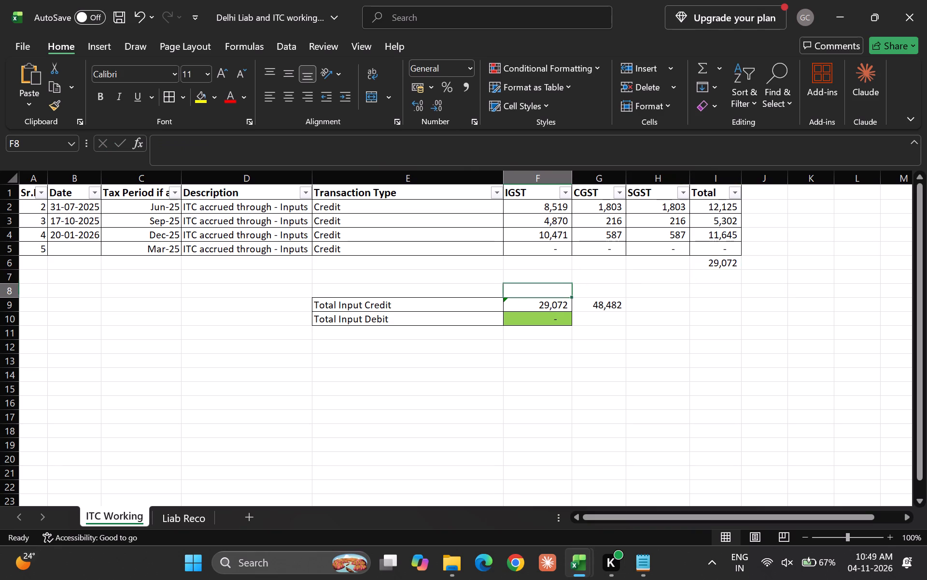
key("Down")
key("F2")
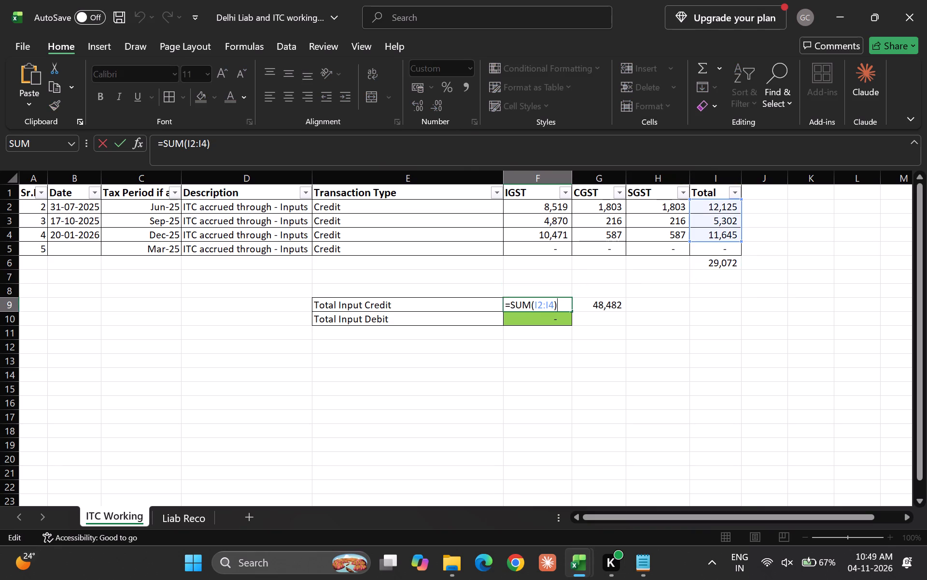
key("Left")
key("BackSpace")
key("5")
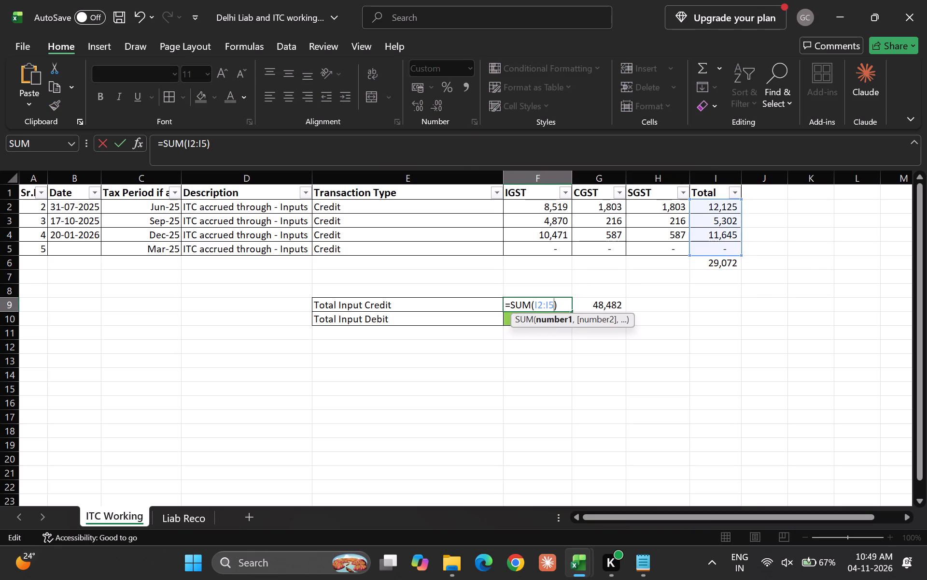
key("Return")
Save the Delhi Liab and ITC working workbook.
key("Up")
key("Right")
key("Down")
key("Up")
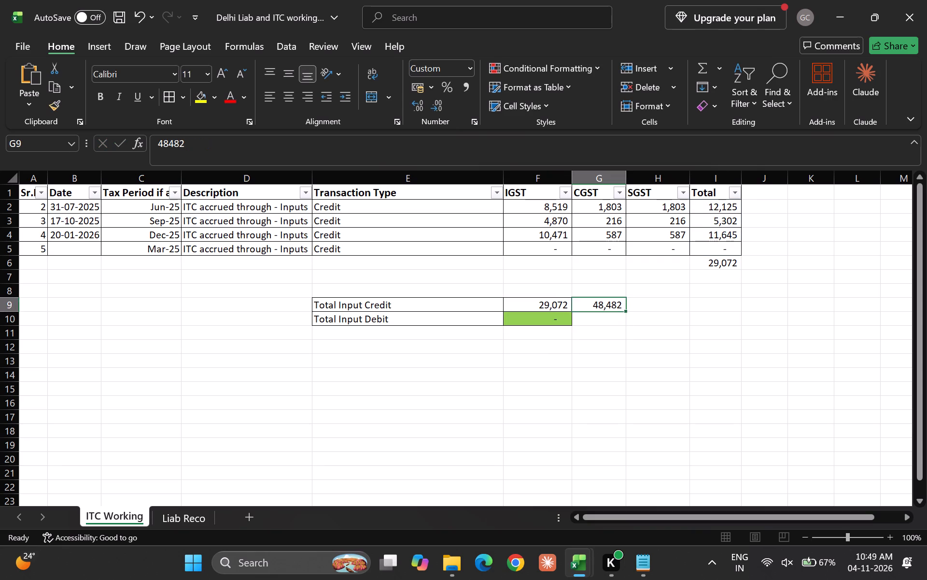
key("Left")
key("shift+Right")
key("Down")
key("Up")
key("Right")
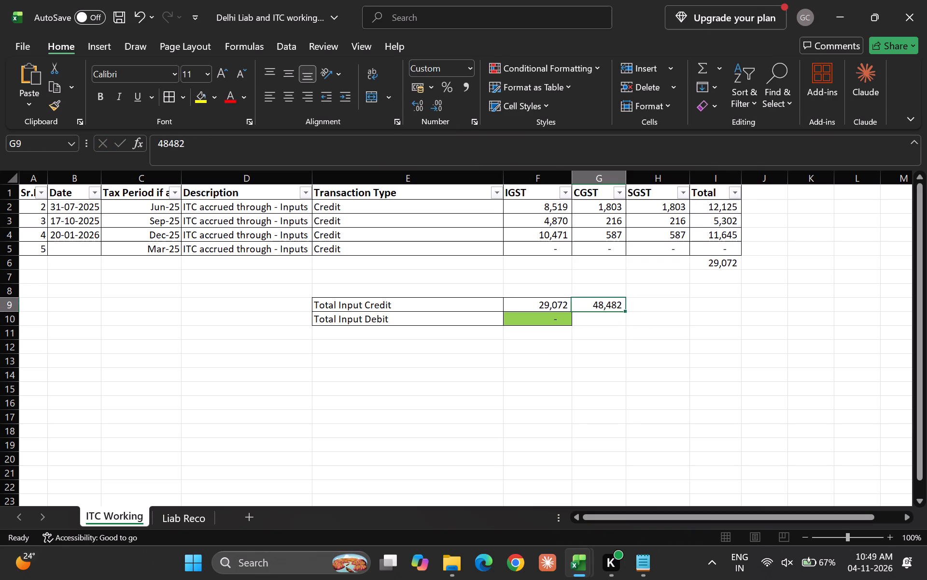
key("Down")
key("Down")
key("Down")
key("Right")
key("Down")
key("ctrl+s")
key("Down")
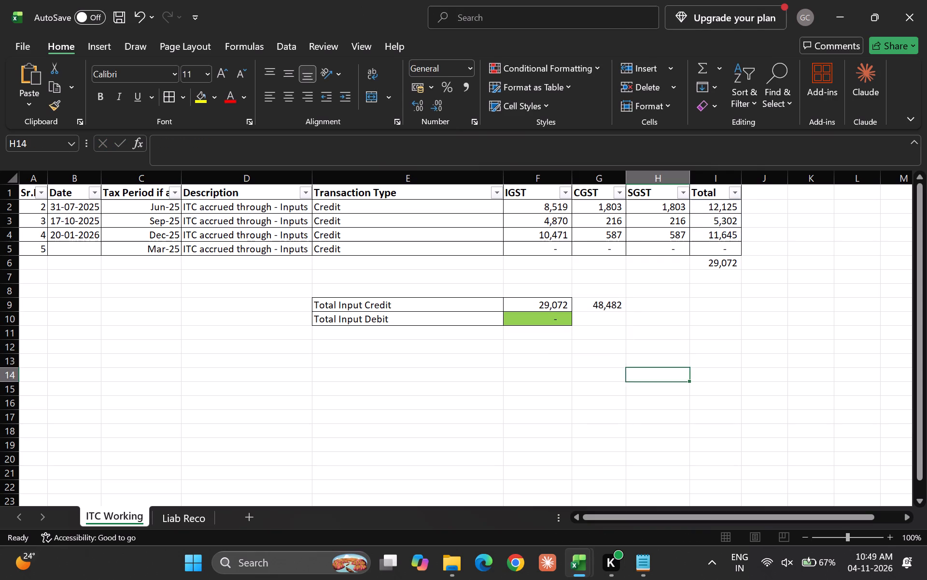
Save the Delhi workbook once more.
key("Up")
key("Left")
key("Left")
key("Up")
key("Down")
key("Up")
key("Right")
key("Down")
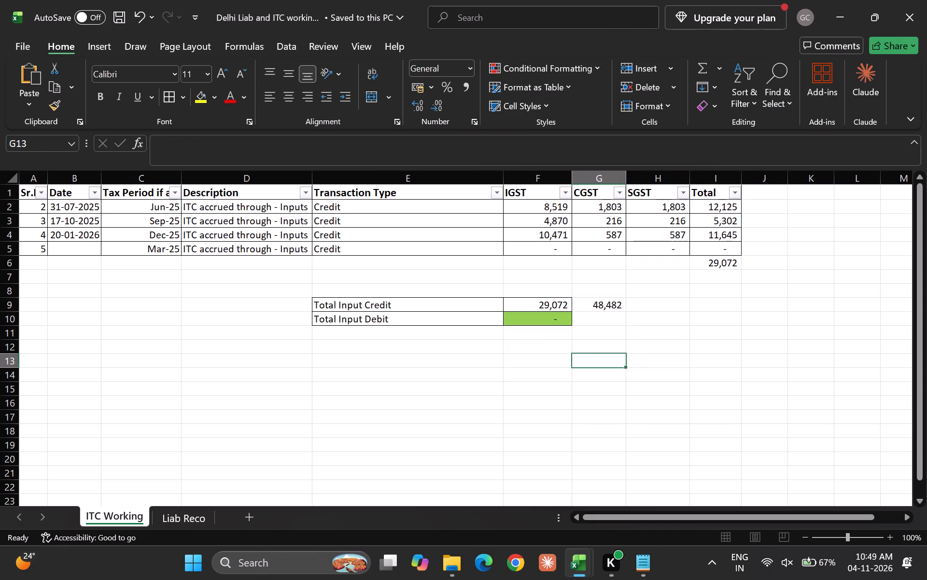
key("Up")
key("ctrl+s")
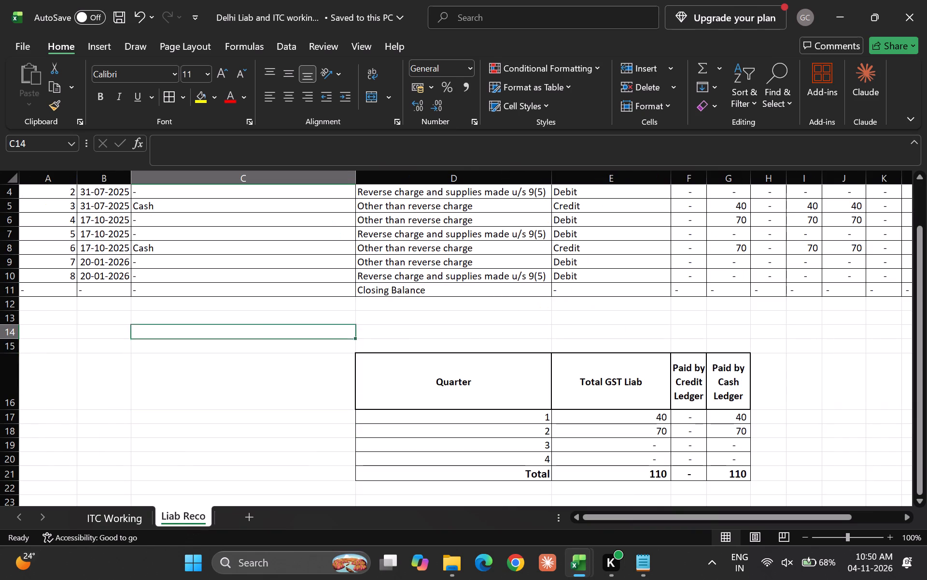
Examine the quarterly Total GST Liab, Paid by Credit Ledger and Paid by Cash Ledger columns in Liab Reco.
key("Right")
key("Up")
key("Down")
key("Right")
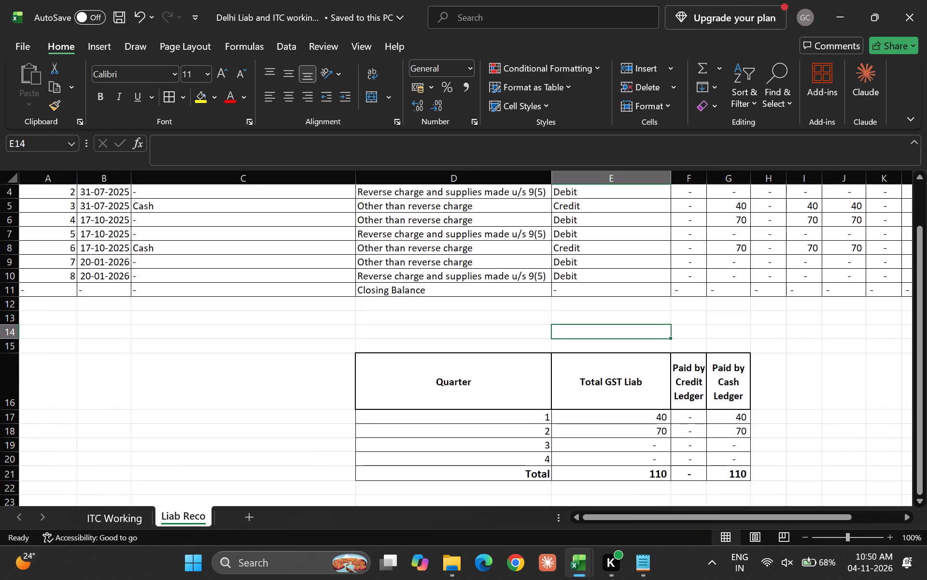
key("Down")
key("Up")
key("Right")
key("Down")
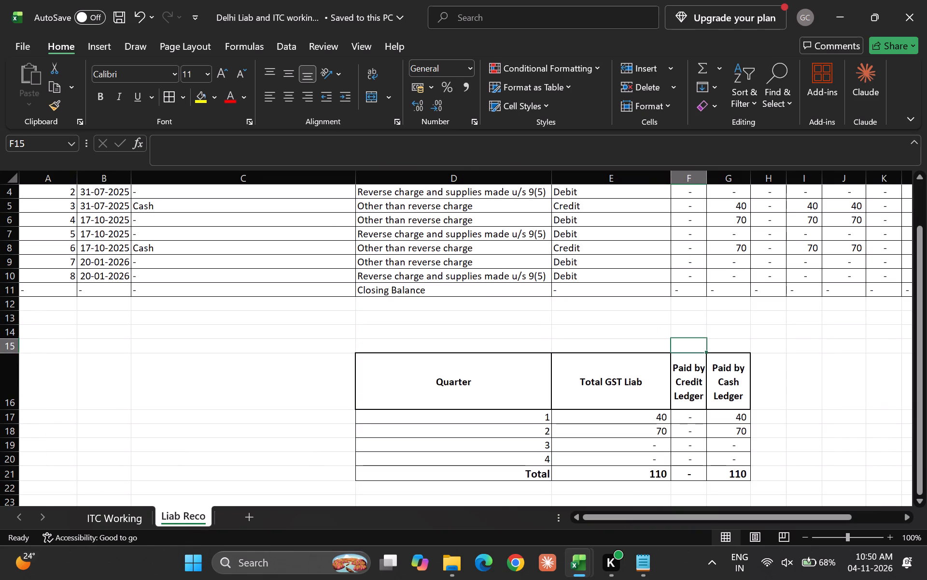
key("Down")
key("Up")
key("Right")
key("Up")
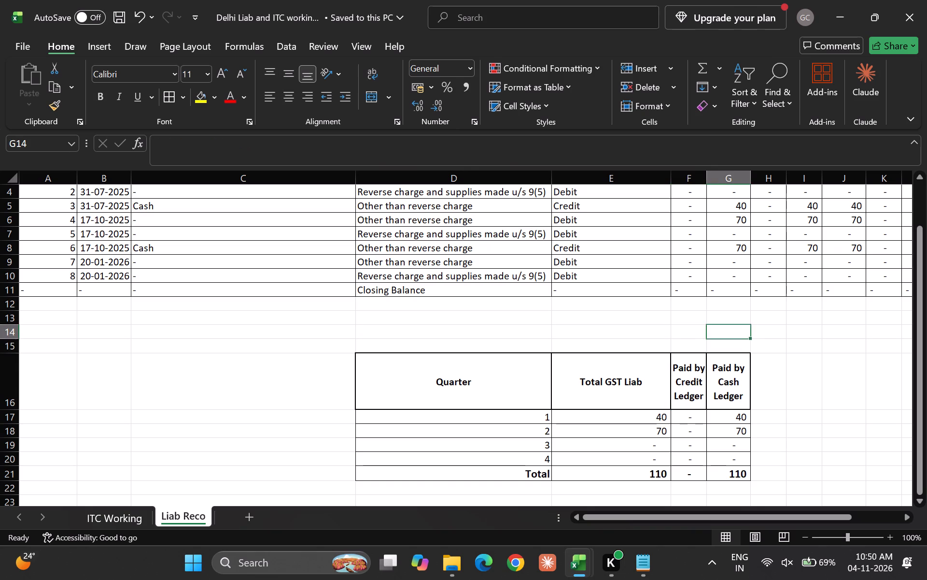
key("Up")
key("Right")
key("Down")
key("Down")
key("Down")
key("Left")
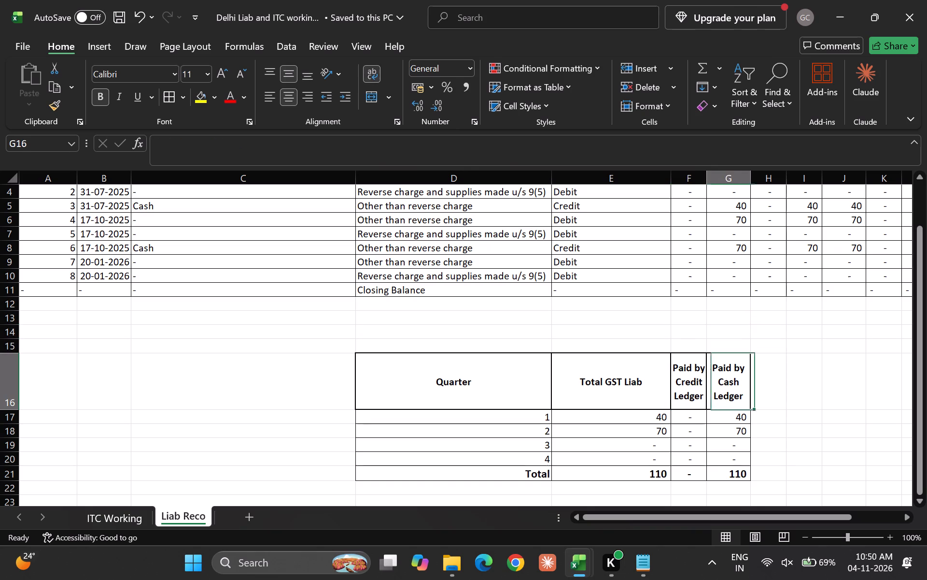
key("Left")
key("Down")
key("Left")
Copy Delhi's quarterly liability and ledger payment values, E17:G20, into Final Working starting at the first Output cell, D3.
key("alt+Tab")
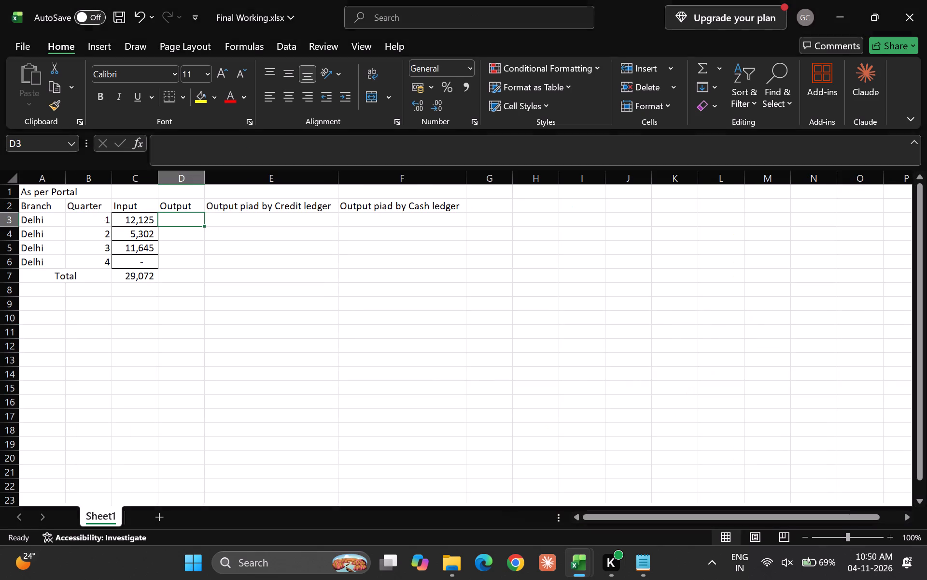
key("alt+Tab")
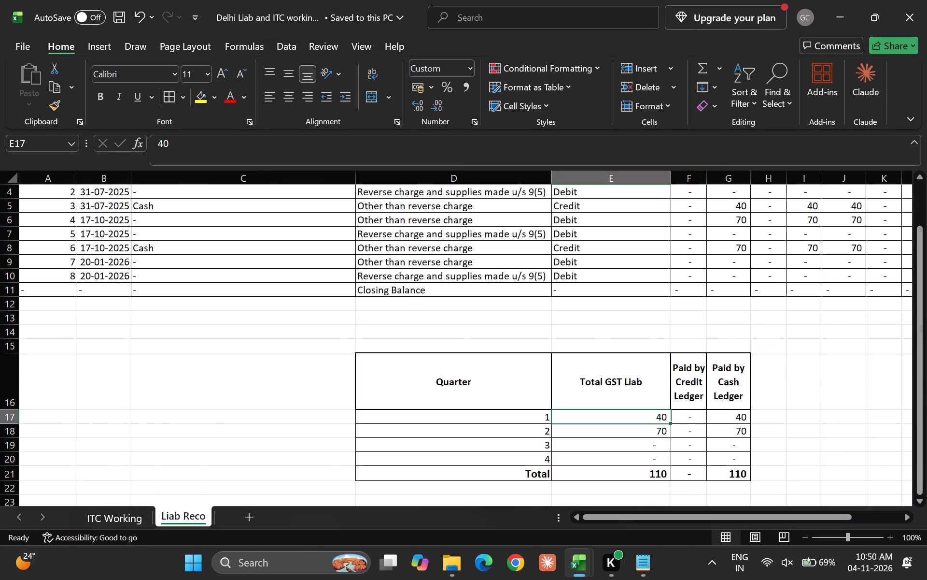
key("alt+Tab")
key("alt+Tab")
key("Down")
key("Up")
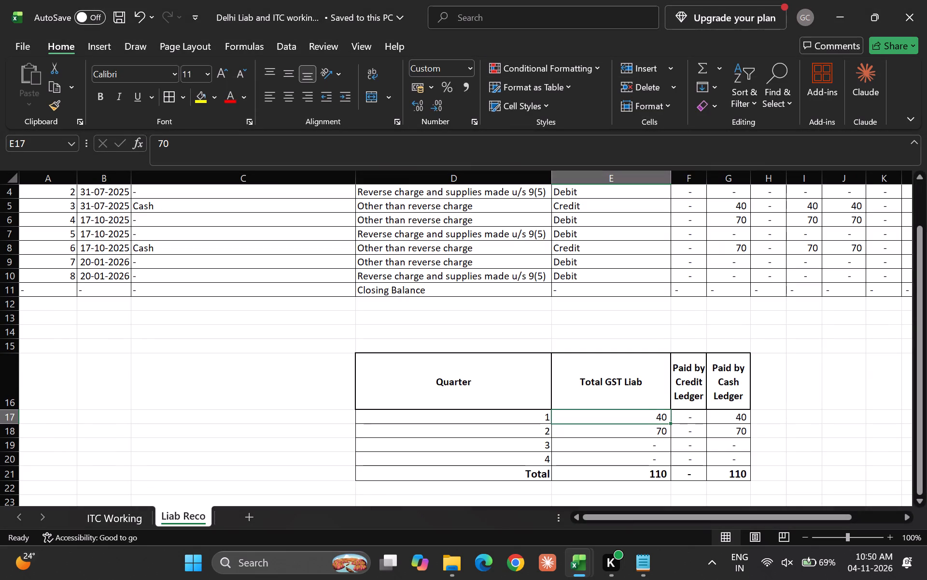
key("shift+Down")
key("shift+Down")
key("shift+Down")
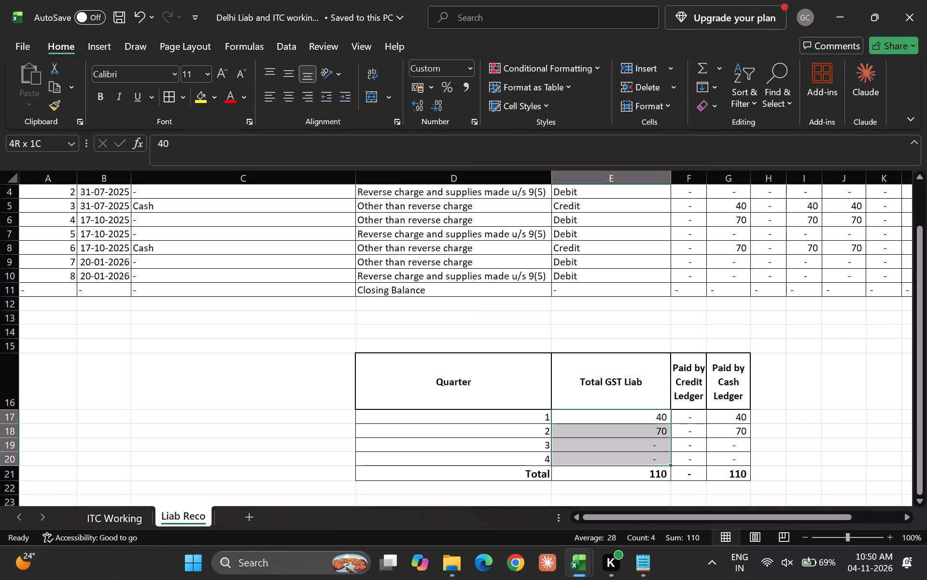
key("shift+Down")
key("shift+Up")
key("shift+Right")
key("shift+Right")
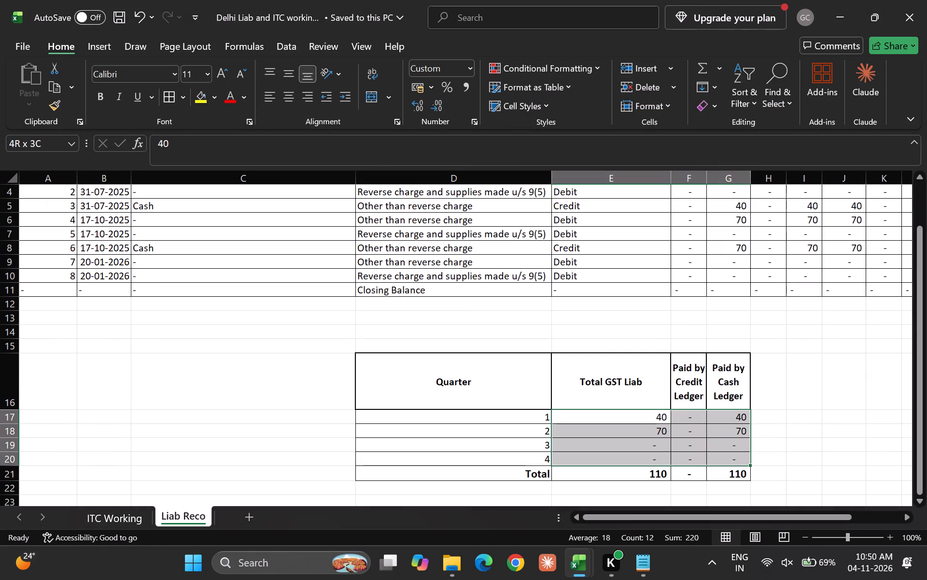
key("ctrl+c")
key("alt+Tab")
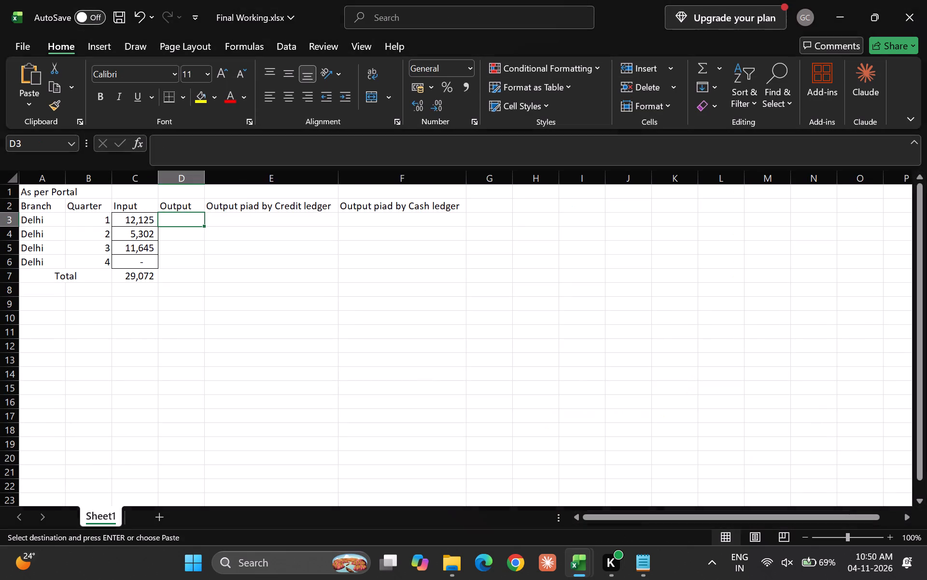
key("Return")
key("Down")
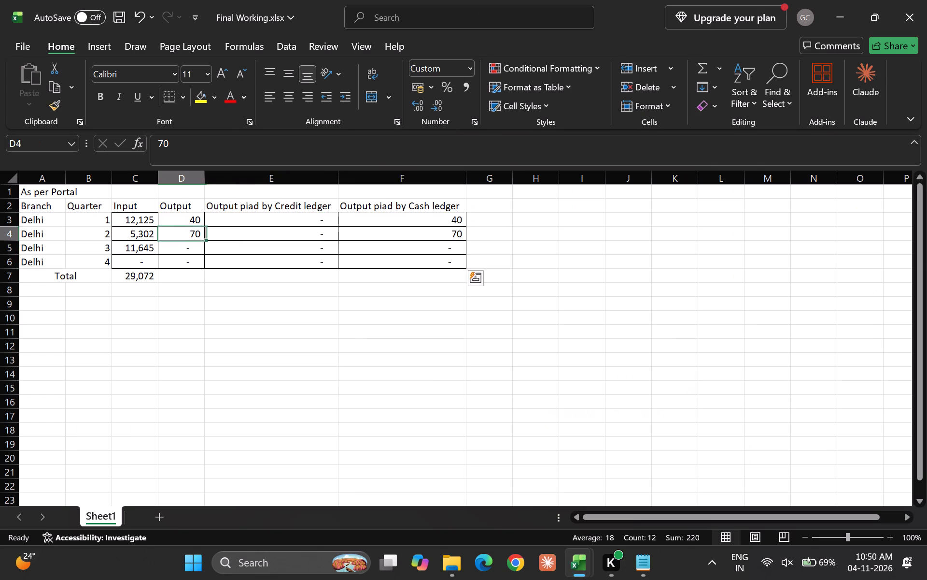
Fill the Input total formula in C7 across the output columns through F7.
key("Down")
key("Down")
key("Down")
key("Left")
key("shift+Right")
key("shift+Right")
key("shift+Right")
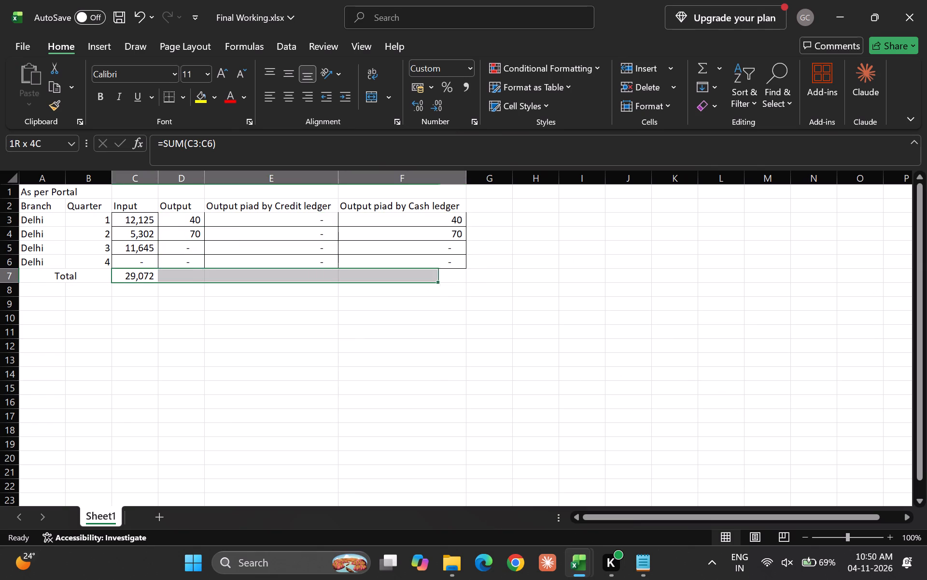
key("ctrl+r")
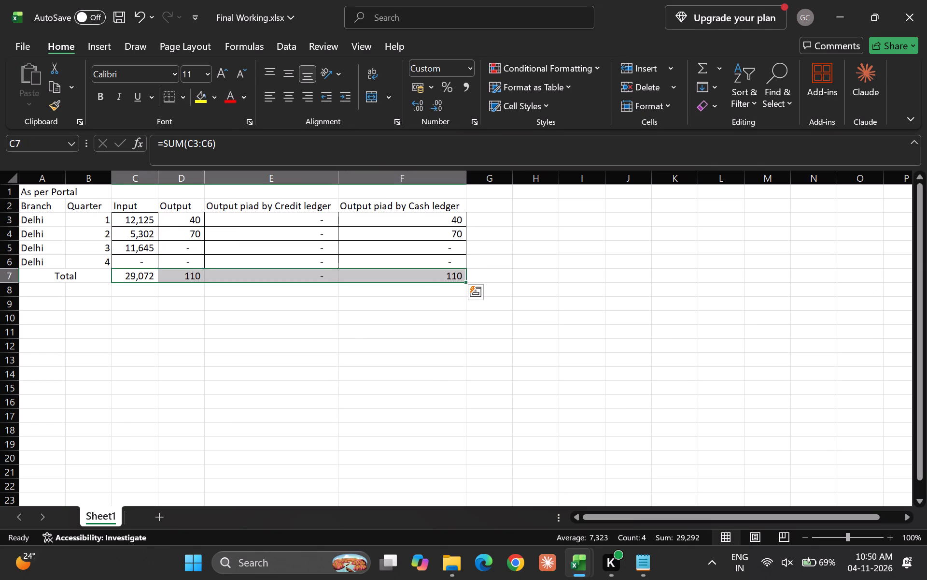
Review the total row and the branch and quarter entries of the Delhi block.
key("Down")
key("Up")
key("Right")
key("Down")
key("Left")
key("Left")
key("Up")
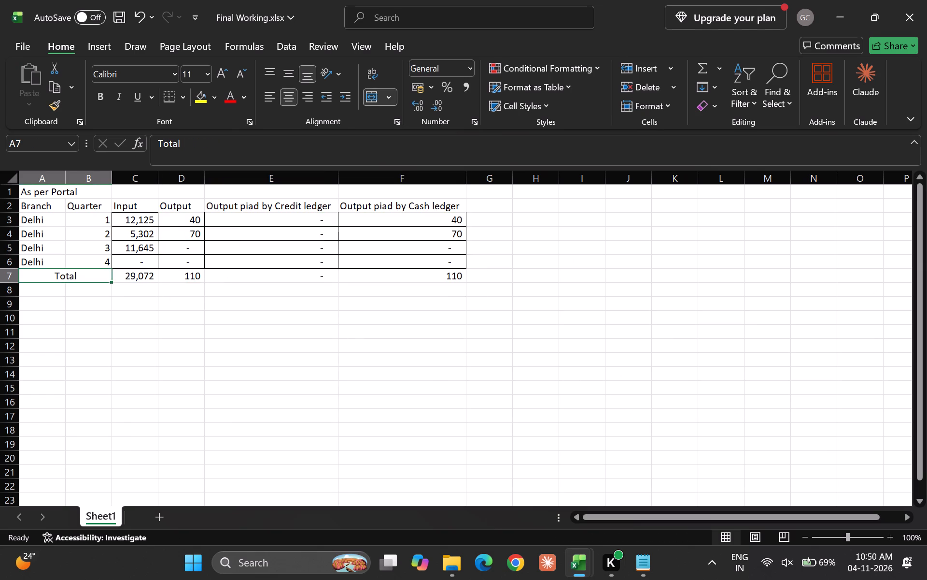
key("Right")
key("Down")
key("Up")
key("Left")
key("Up")
key("Up")
key("Up")
key("Up")
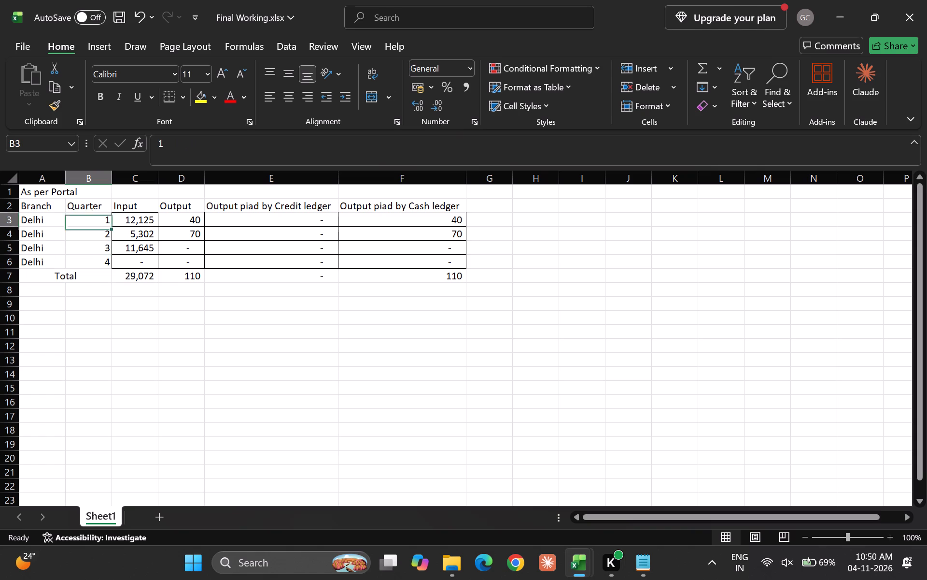
key("Left")
key("Up")
key("Down")
key("Up")
key("Down")
key("Down")
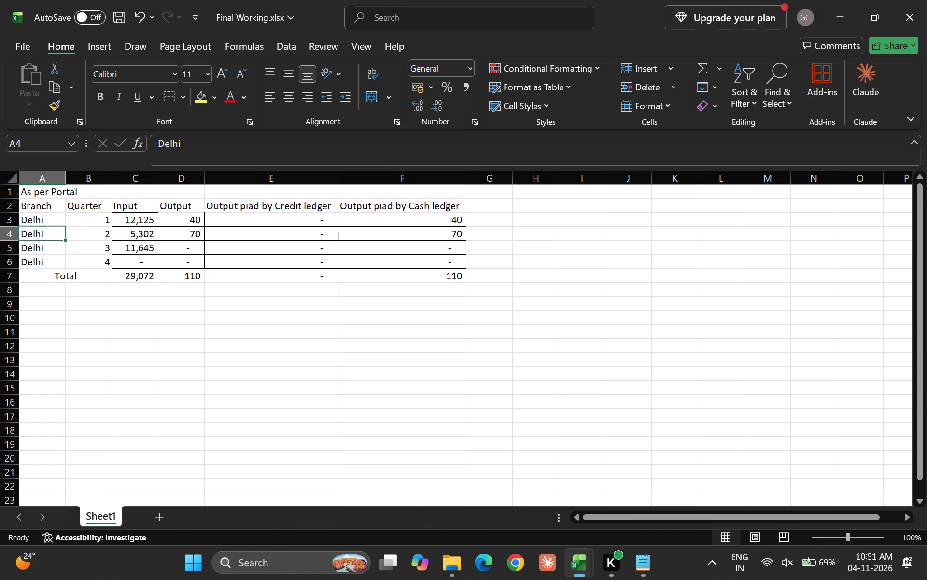
Change the total row's label in A7 to Sub Total.
key("Down")
key("Down")
key("Down")
key("Down")
key("Up")
key("F2")
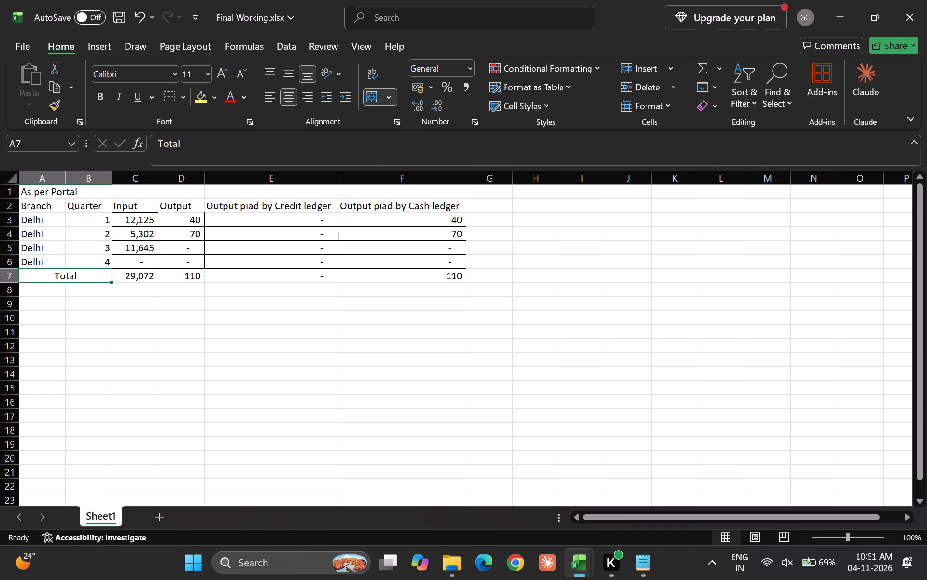
key("Left")
key("Left")
key("Left")
key("Left")
key("Left")
type("Sub")
key("space")
key("Return")
key("Down")
key("Up")
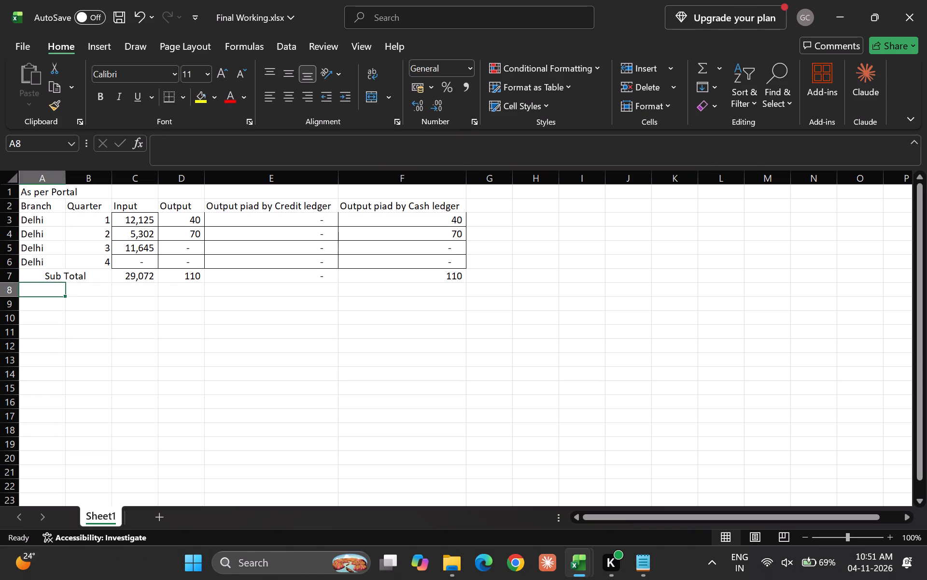
Enter Haryana as the branch in A9 and fill it down through A12.
key("Down")
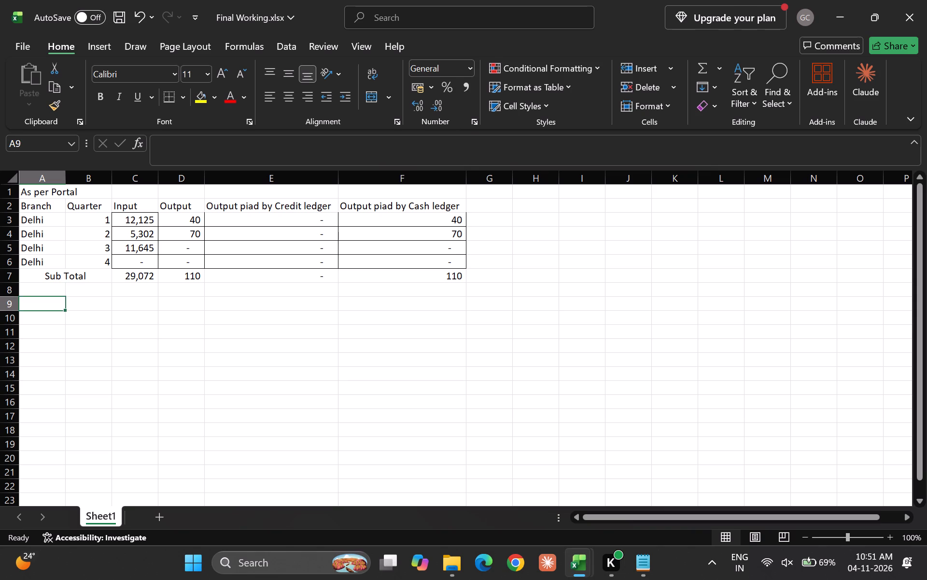
type("HAryana")
key("Return")
key("Up")
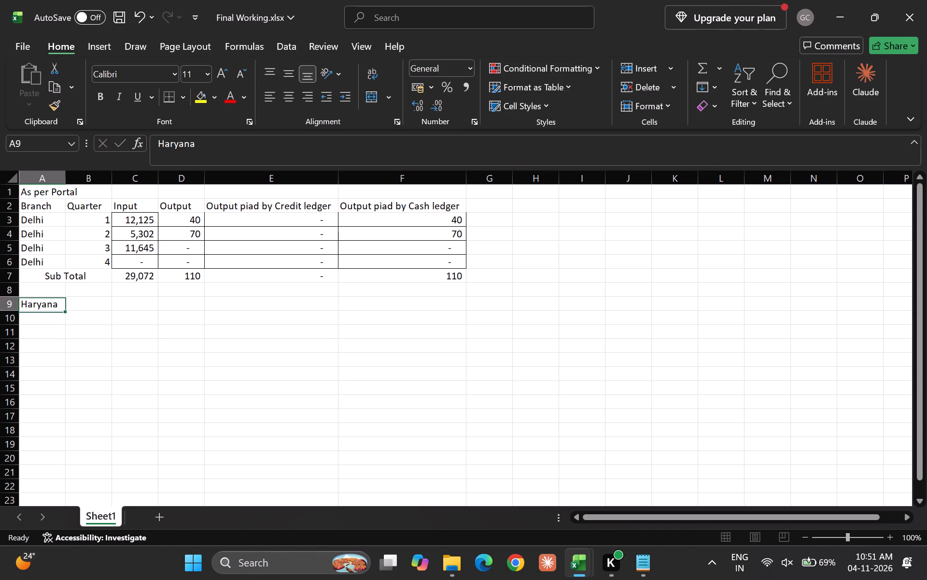
key("shift+Down")
key("shift+Down")
key("shift+Down")
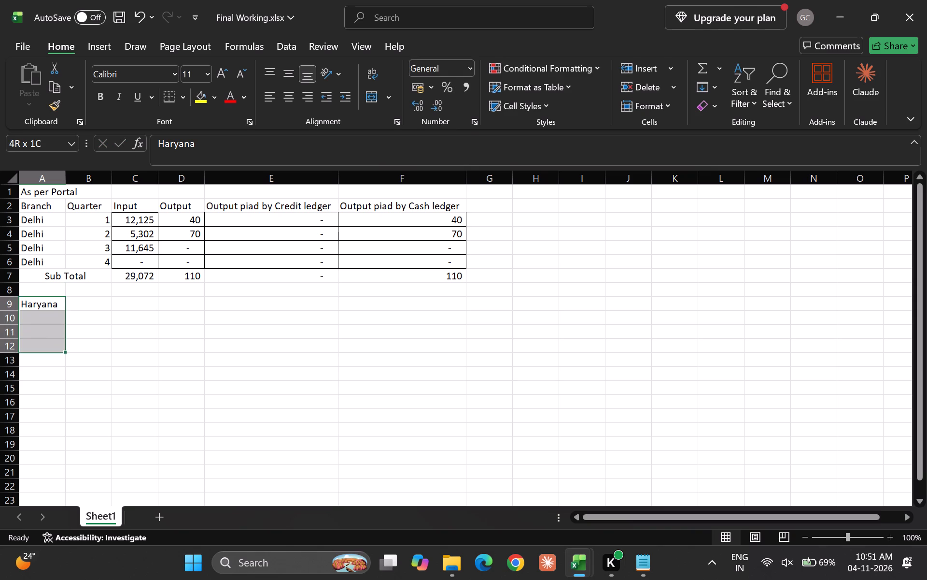
key("ctrl+d")
key("Down")
key("Up")
Copy Delhi's quarter numbers 1 to 4, B3:B6, beside the Haryana rows starting at B9.
key("Right")
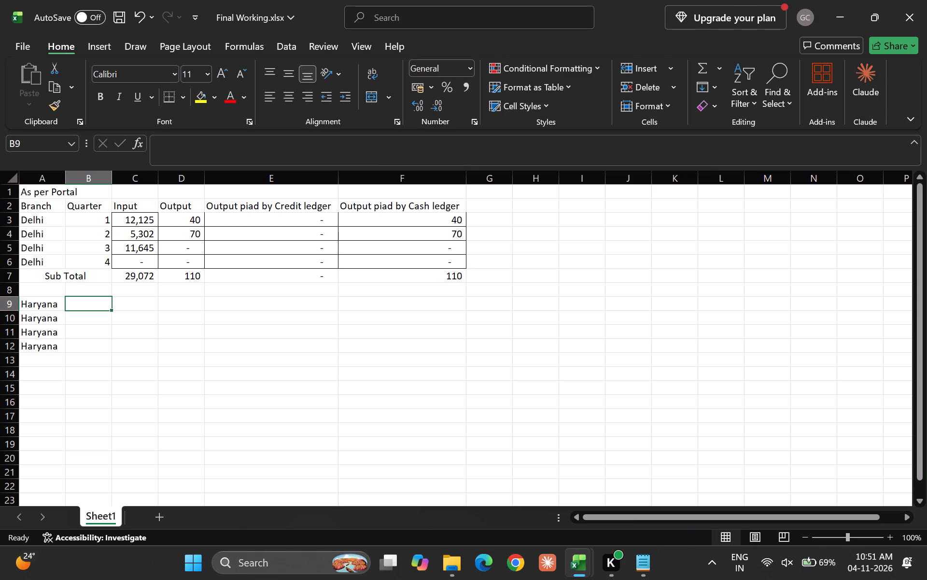
key("Up")
key("Up")
key("Up")
key("Up")
key("Up")
key("Up")
key("Up")
key("Down")
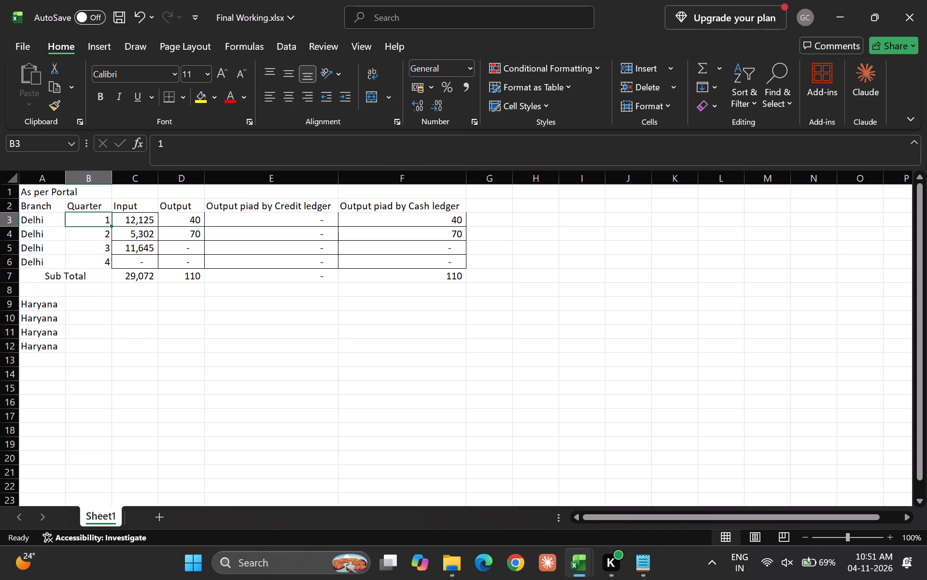
key("shift+Down")
key("shift+Down")
key("shift+Down")
key("ctrl+c")
key("Down")
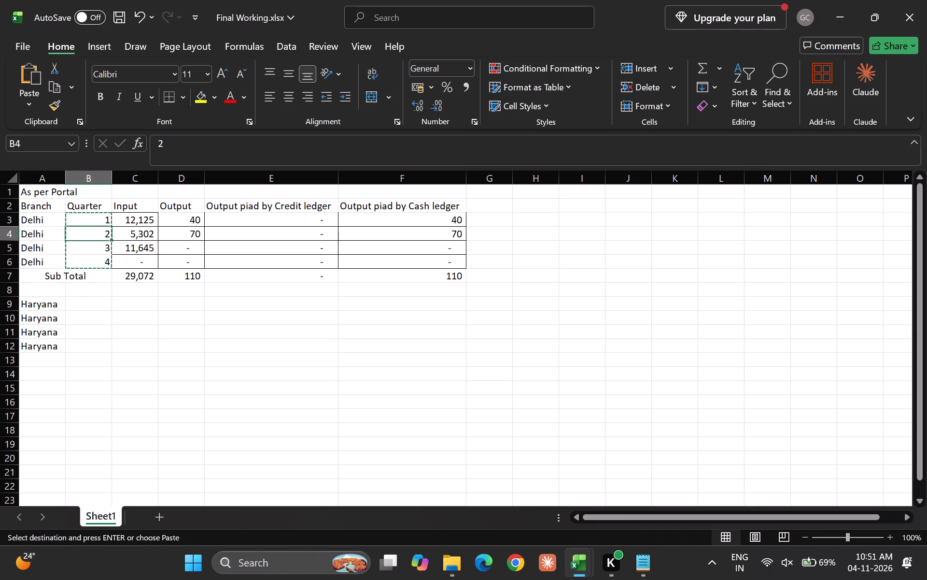
key("Down")
key("Down")
key("Down")
key("Down")
key("Down")
key("Return")
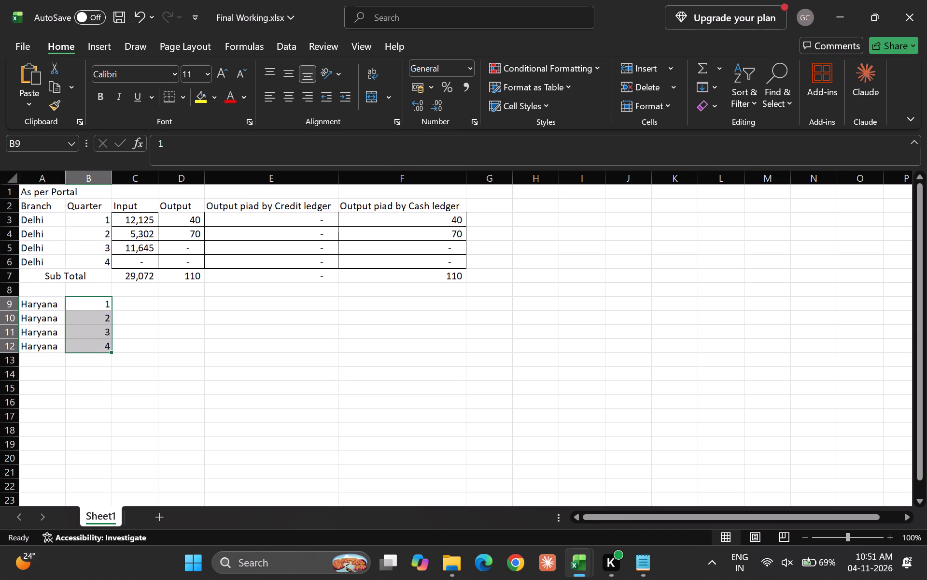
key("Up")
key("Up")
key("ctrl+c")
key("Down")
key("Down")
key("Down")
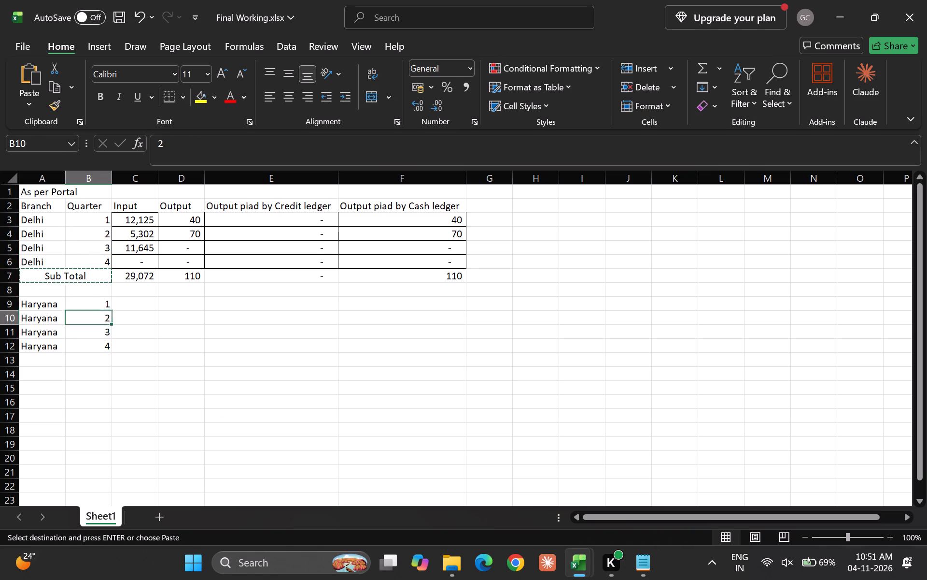
key("Down")
key("Down")
key("Down")
key("Left")
key("Return")
key("Down")
key("Up")
key("Right")
key("Up")
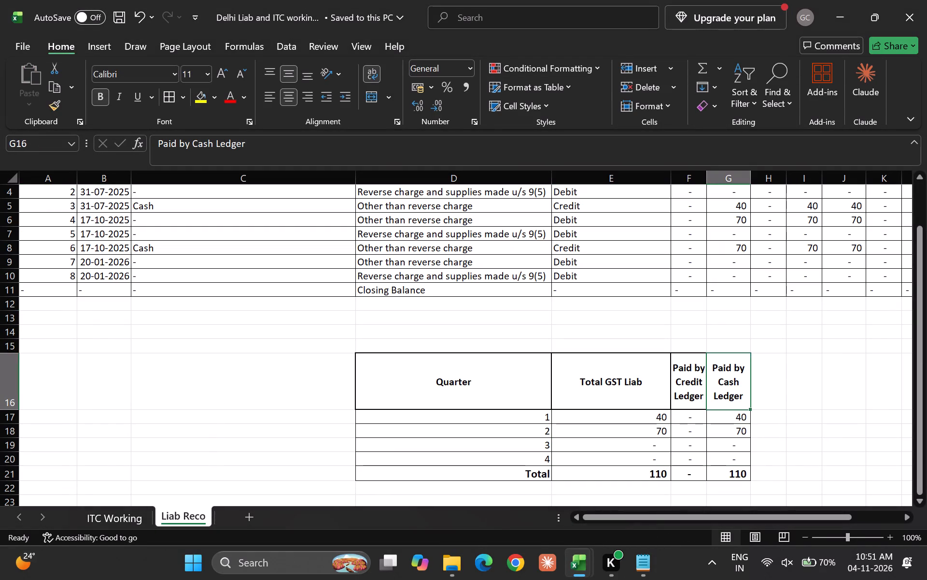
key("ctrl+s")
left_click(211, 408)
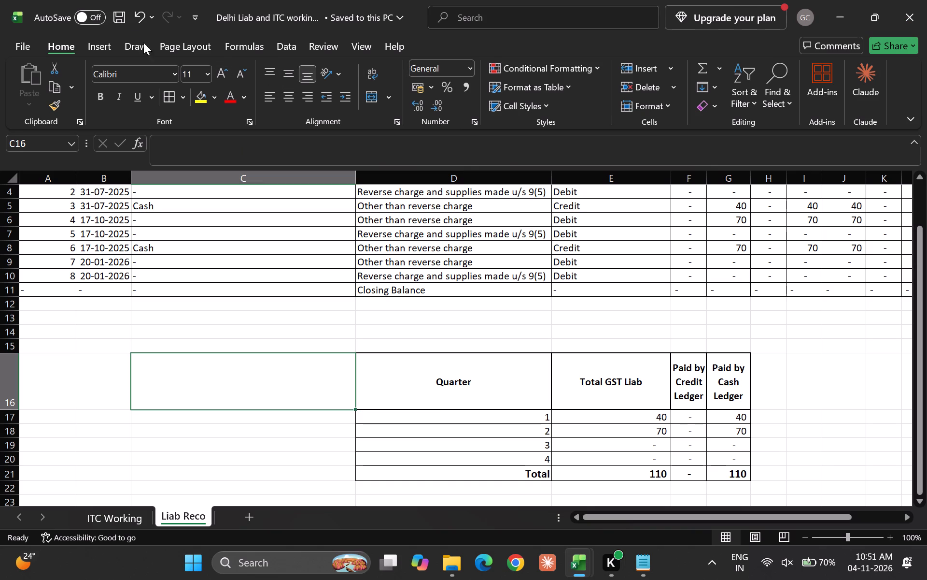
left_click(122, 16)
left_click(911, 16)
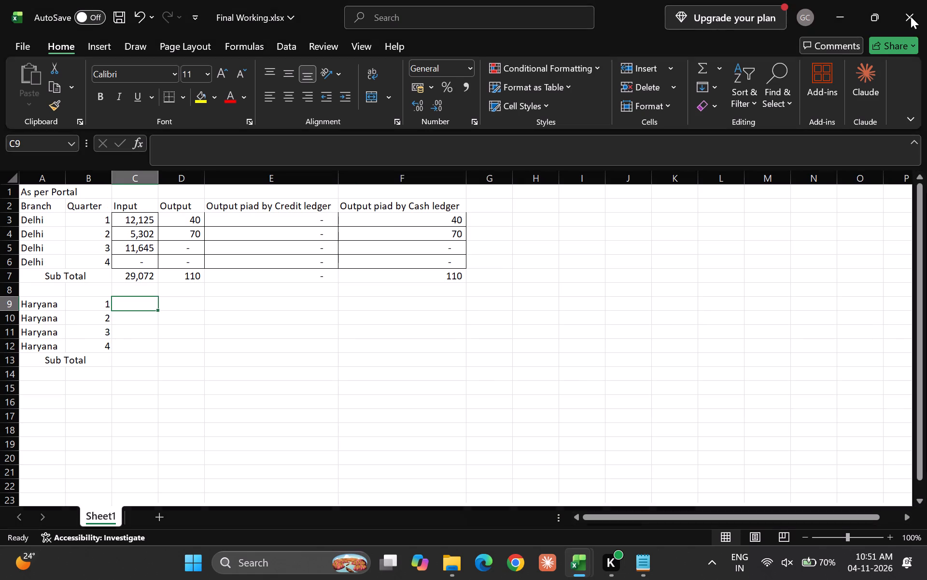
Look over the Input sheet of the Haryana Liab and ITC working workbook and return to C9 in Final Working.
left_click(312, 338)
key("alt+Tab")
key("alt+Tab")
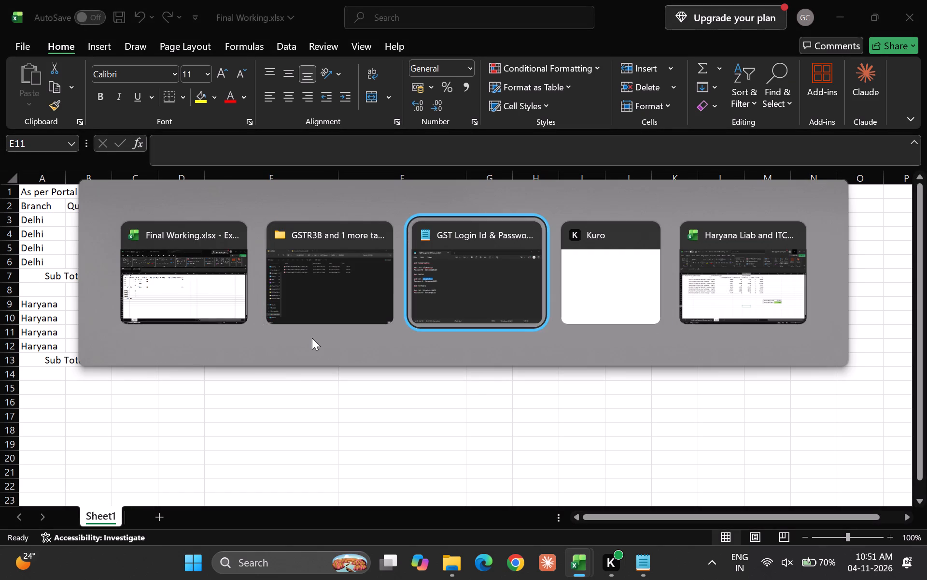
key("alt+Tab")
key("alt+Tab")
left_click(208, 337)
key("Down")
key("Up")
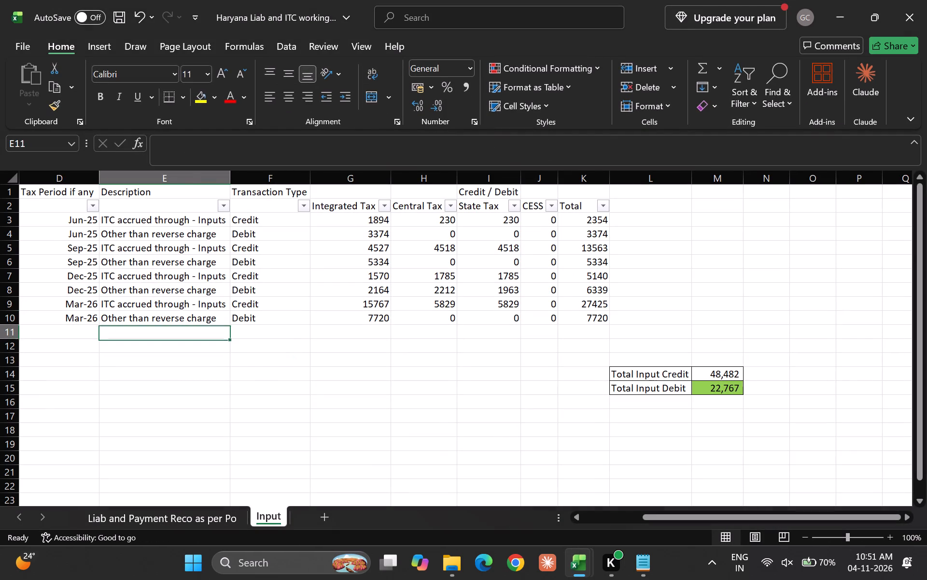
key("Up")
key("Left")
key("Down")
key("Down")
key("Down")
key("Right")
key("Up")
key("alt+Tab")
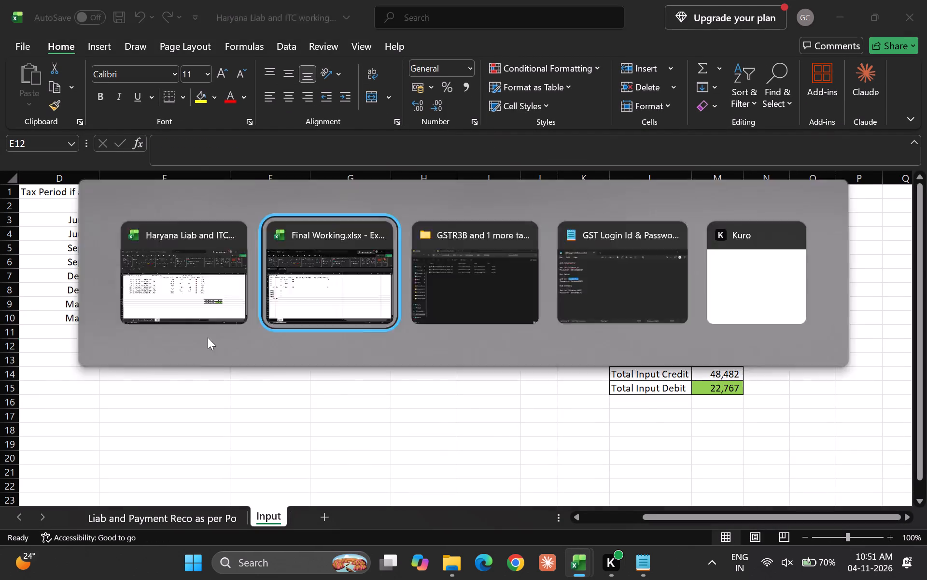
key("Left")
key("Left")
key("Up")
key("Up")
key("Up")
key("Down")
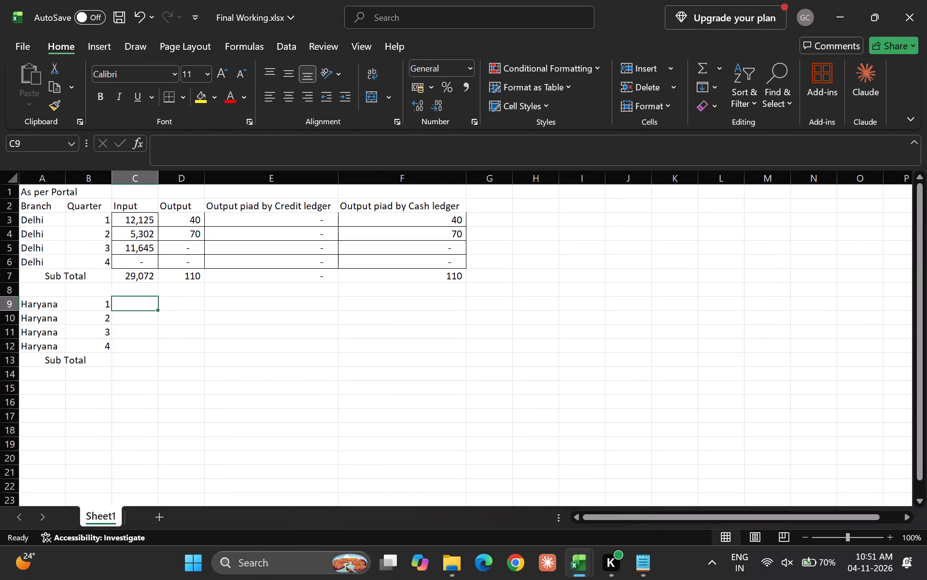
In the Haryana Liab and ITC working workbook, filter the Input sheet's Transaction Type column to Credit only.
key("alt+Tab")
key("Right")
key("Right")
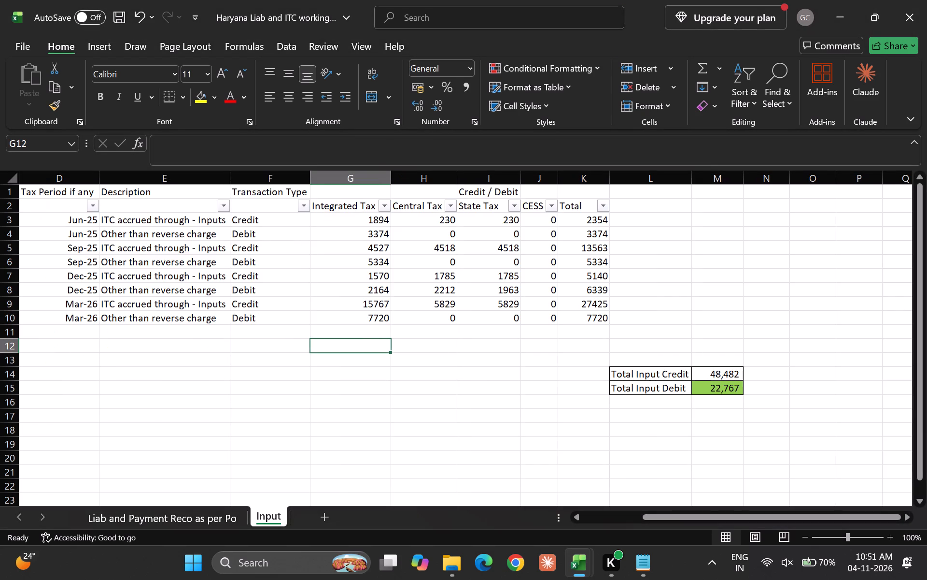
key("Right")
key("Up")
key("Up")
key("Up")
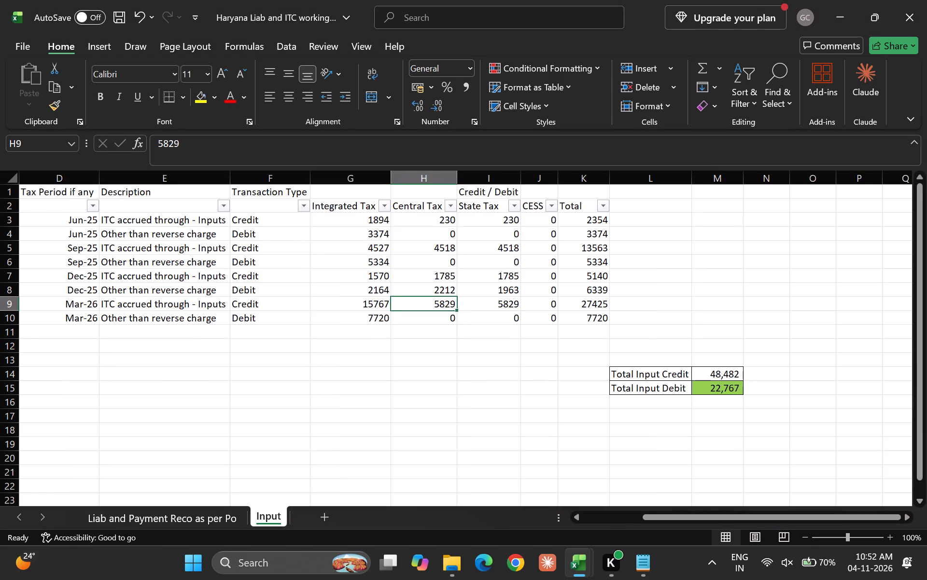
key("Up")
key("Up")
key("Left")
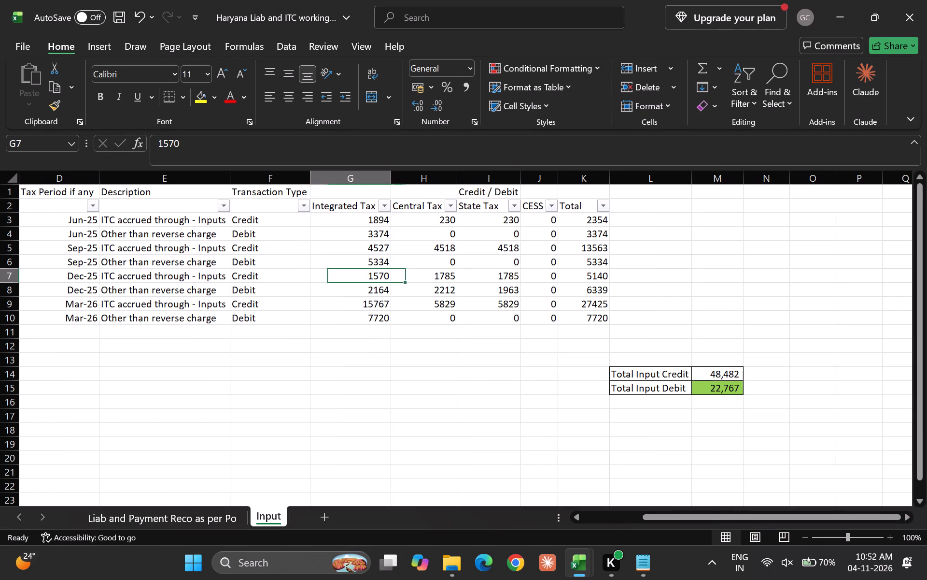
key("Left")
key("Up")
key("Up")
key("Up")
key("Up")
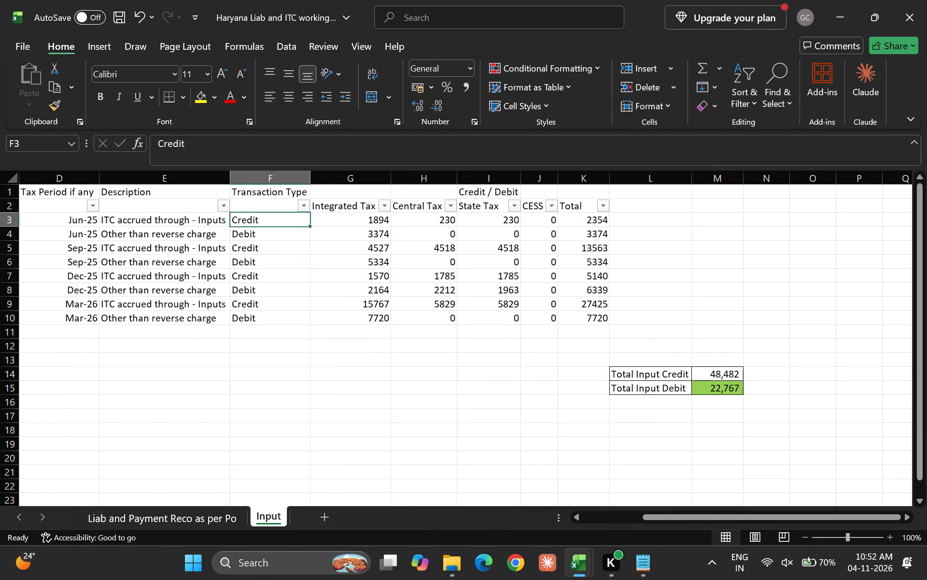
key("Up")
key("alt+Down")
key("Down")
key("Down")
key("Down")
key("Down")
key("Down")
key("Down")
key("Down")
key("Down")
key("Down")
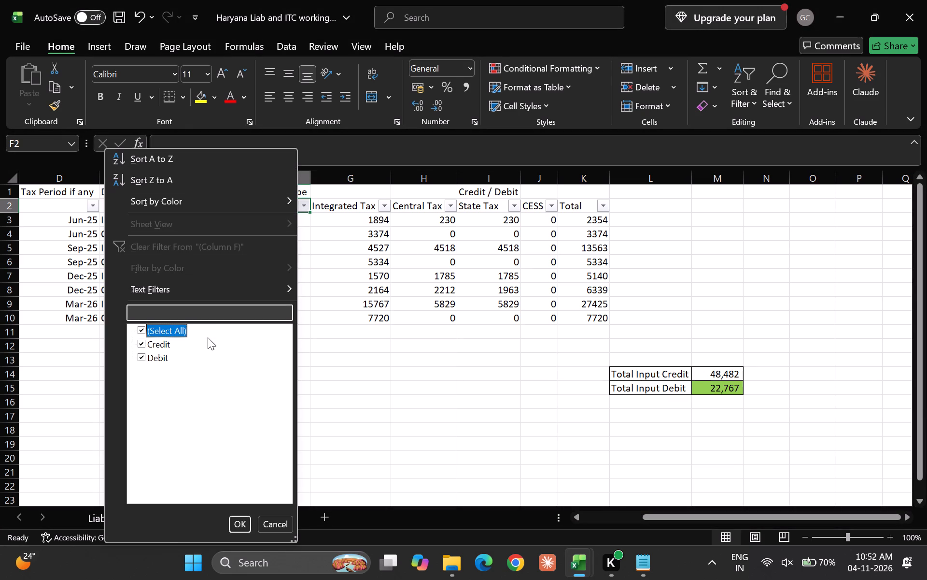
key("Down")
key("Up")
key("space")
key("Down")
key("space")
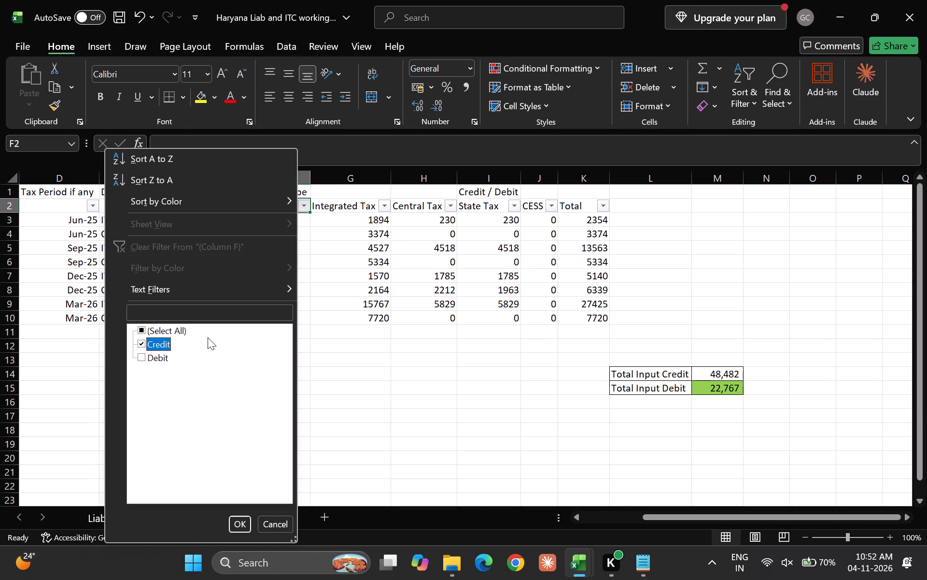
key("Return")
Review the tax periods and descriptions of the filtered Credit rows.
key("Down")
key("Left")
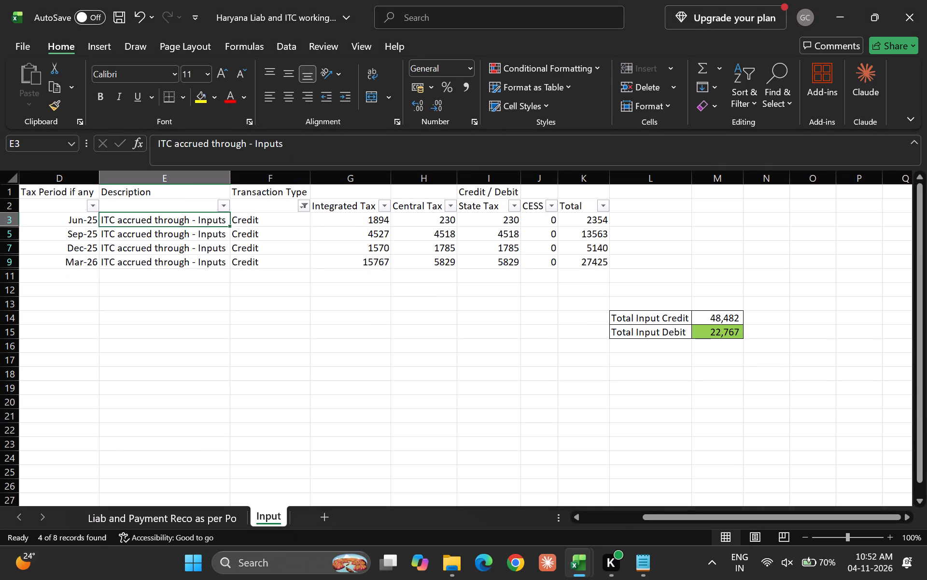
key("Down")
key("Up")
key("Left")
key("Down")
key("Down")
key("Down")
key("Up")
key("Up")
key("Right")
key("Up")
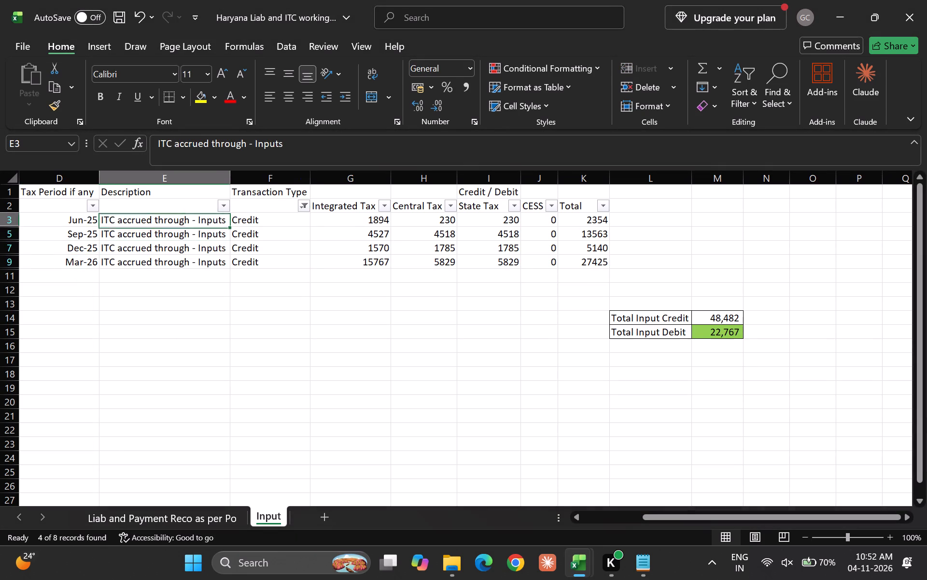
Copy the Total column values of the four filtered Credit rows, K3 to K9, covering Jun-25 to Mar-26.
key("Right")
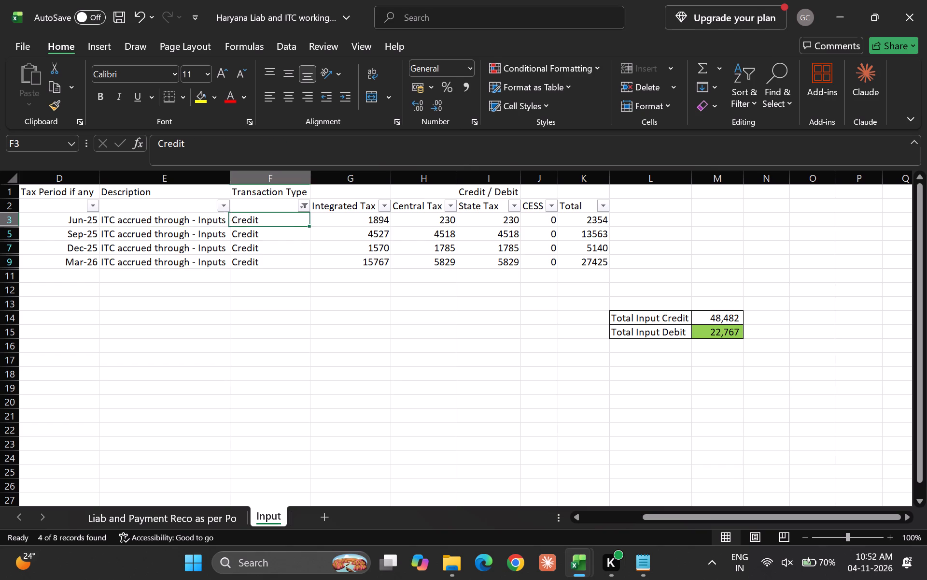
key("Right")
key("Right")
key("Right")
key("Right")
key("Right")
key("shift+Down")
key("shift+Down")
key("shift+Down")
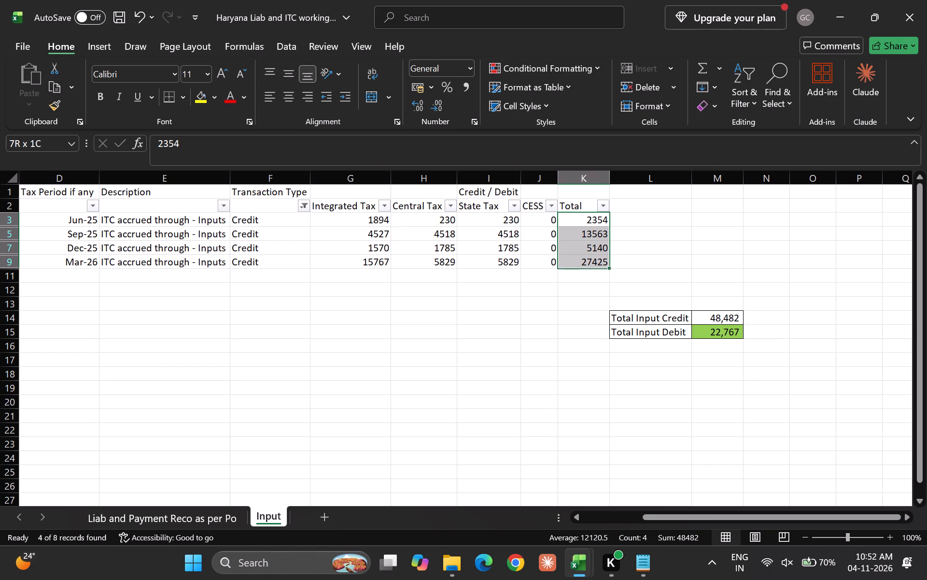
key("ctrl+c")
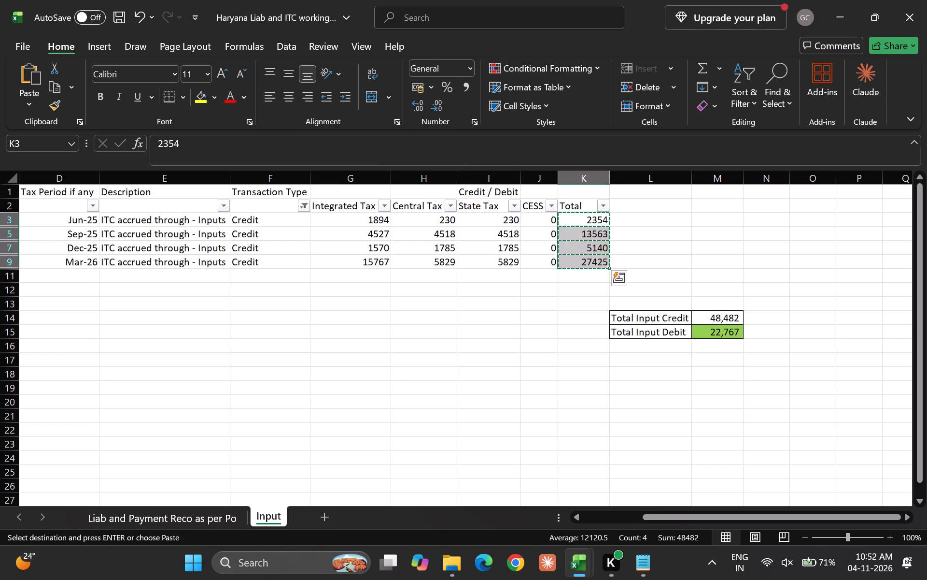
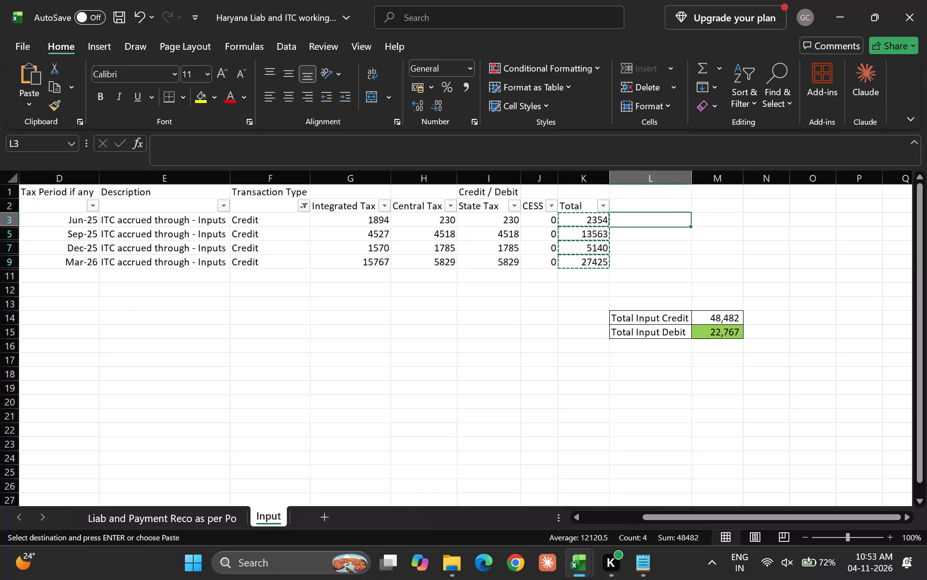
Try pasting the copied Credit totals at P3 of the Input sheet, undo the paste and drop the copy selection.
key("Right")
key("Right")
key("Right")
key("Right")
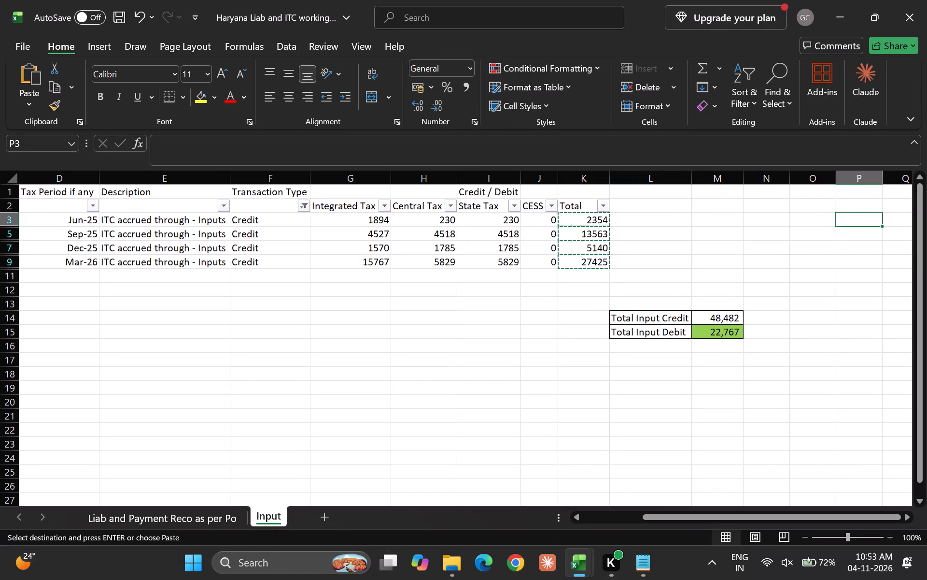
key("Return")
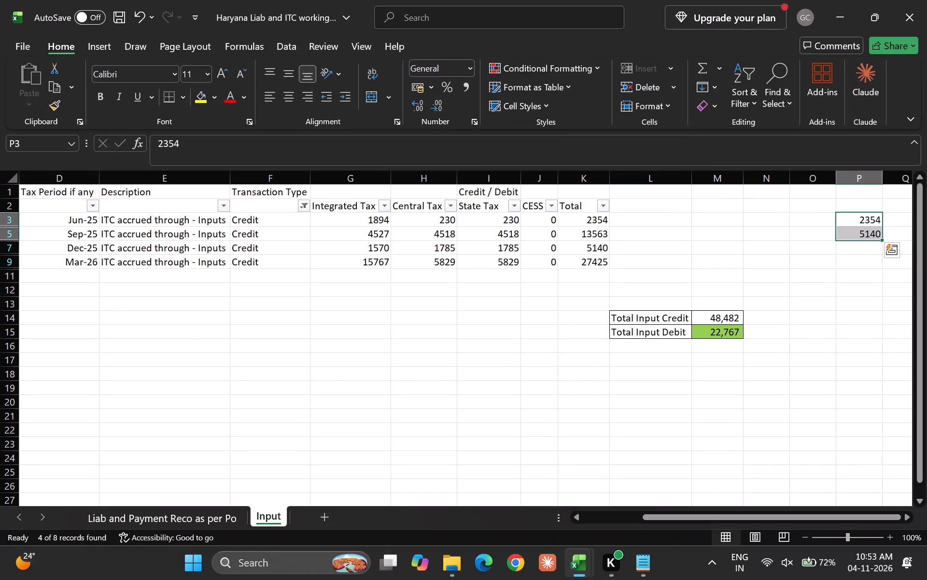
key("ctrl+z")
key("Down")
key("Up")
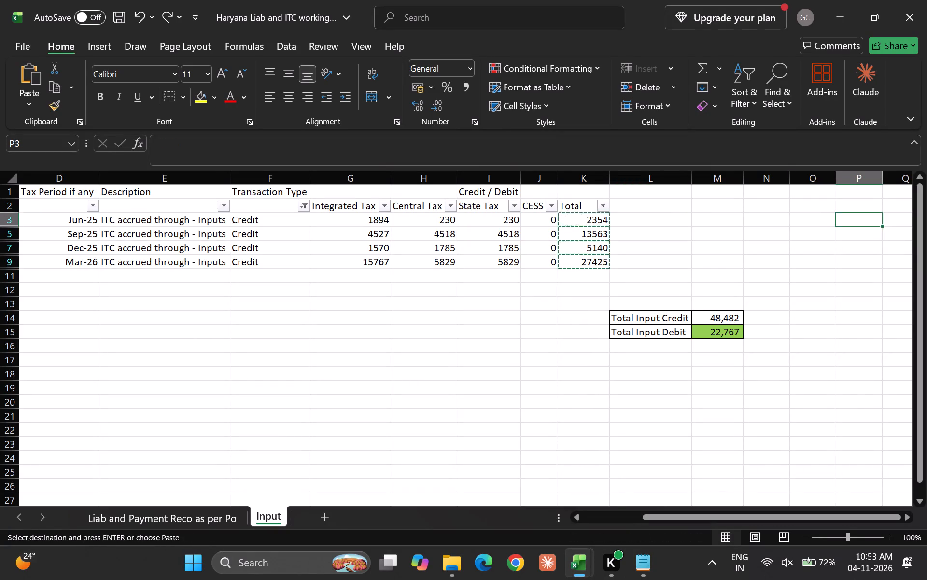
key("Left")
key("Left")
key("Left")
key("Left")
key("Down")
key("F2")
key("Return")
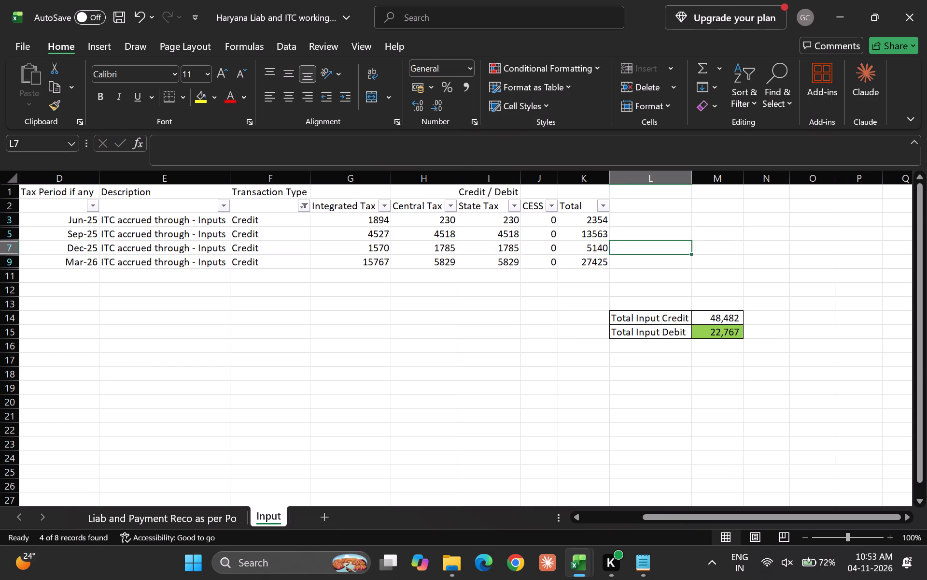
Fill the Total values of the four filtered Credit rows, K3 to K9, with light green.
key("Up")
key("Left")
key("Left")
key("Up")
key("Right")
key("shift+Down")
key("shift+Down")
key("shift+Down")
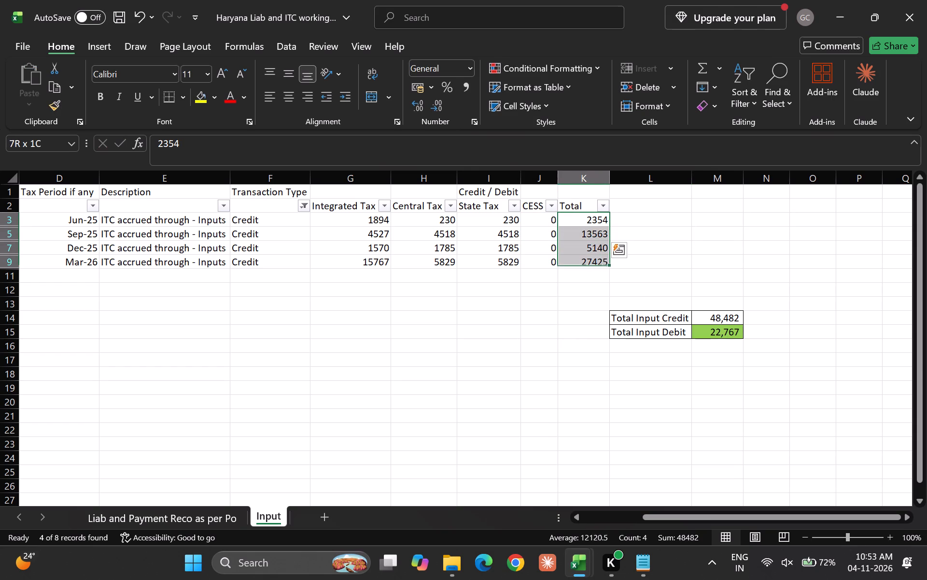
left_click(189, 97)
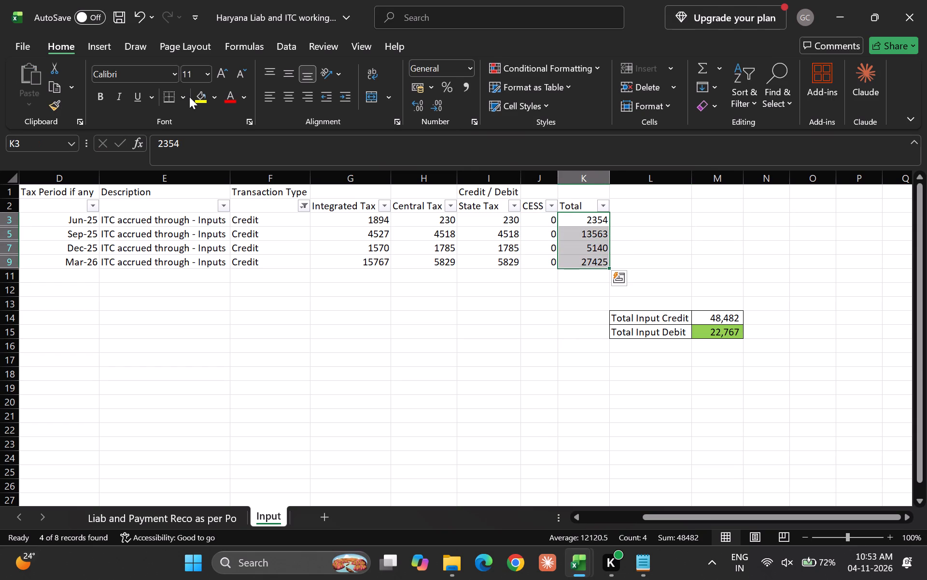
left_click(213, 95)
left_click(289, 317)
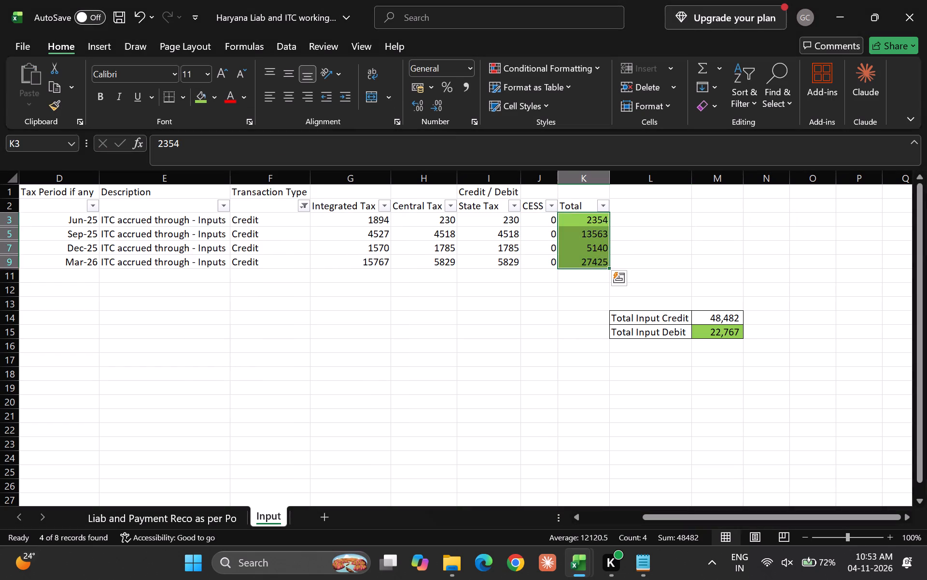
Bring the Debit rows back by resetting the Transaction Type filter to all entries.
key("Down")
key("Up")
key("Left")
key("Left")
key("Left")
key("Left")
key("Left")
key("Up")
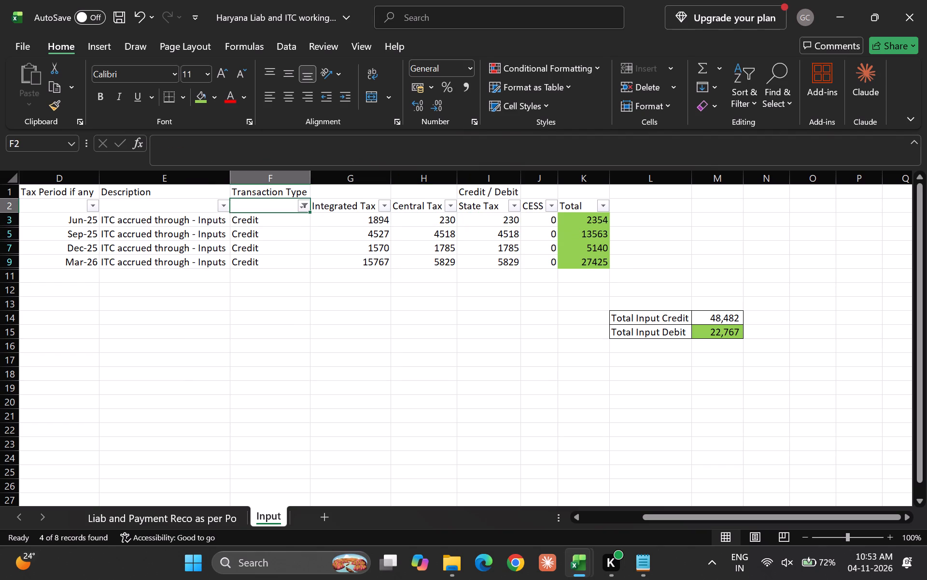
key("alt+Down")
key("Down")
key("Down")
key("Down")
key("Down")
key("Down")
key("Return")
key("Down")
key("Up")
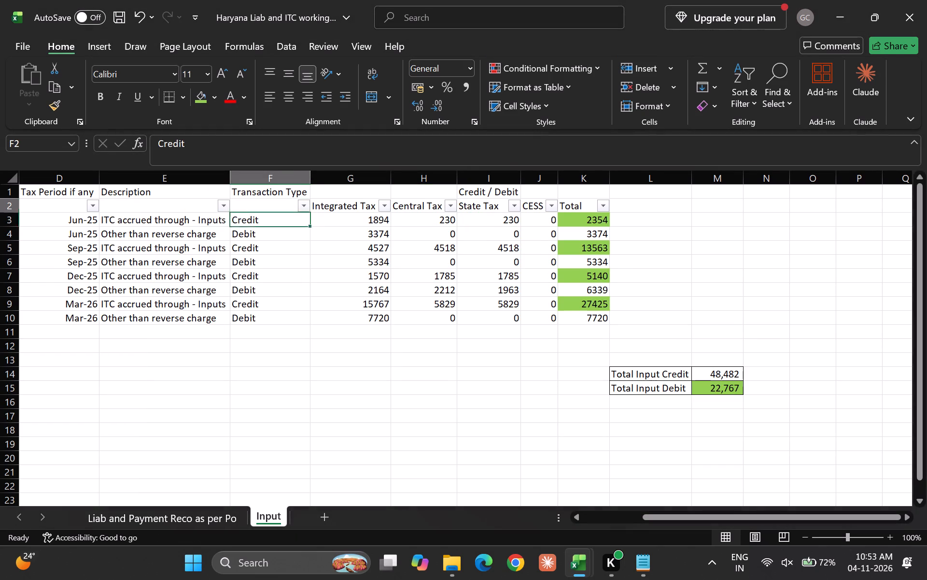
Copy the whole Total column range K3:K10 and paste it below the table starting at K18.
key("Right")
key("Right")
key("Right")
key("Right")
key("Down")
key("Right")
key("shift+Down")
key("shift+Down")
key("shift+Down")
key("shift+Down")
key("shift+Down")
key("shift+Down")
key("shift+Down")
key("shift+Down")
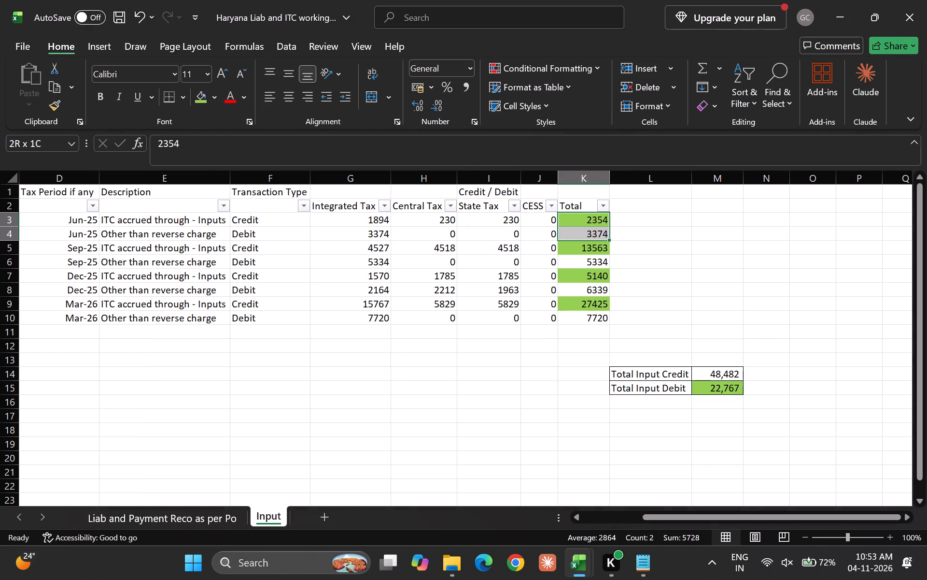
key("shift+Up")
key("ctrl+c")
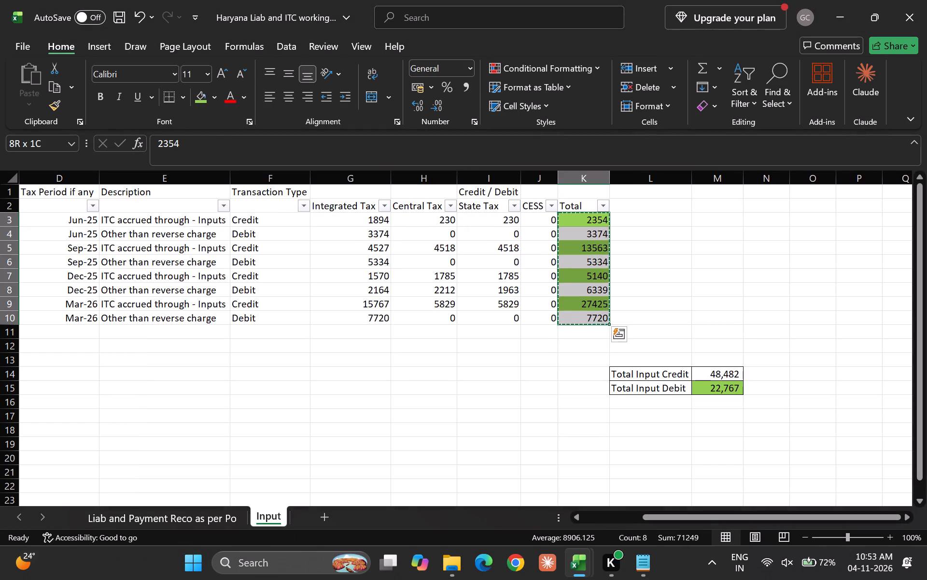
key("Down")
key("Down")
key("Down")
key("Down")
key("Down")
key("Down")
key("Down")
key("Down")
key("Down")
key("Down")
key("Down")
key("Down")
key("Down")
key("Down")
key("Down")
key("Down")
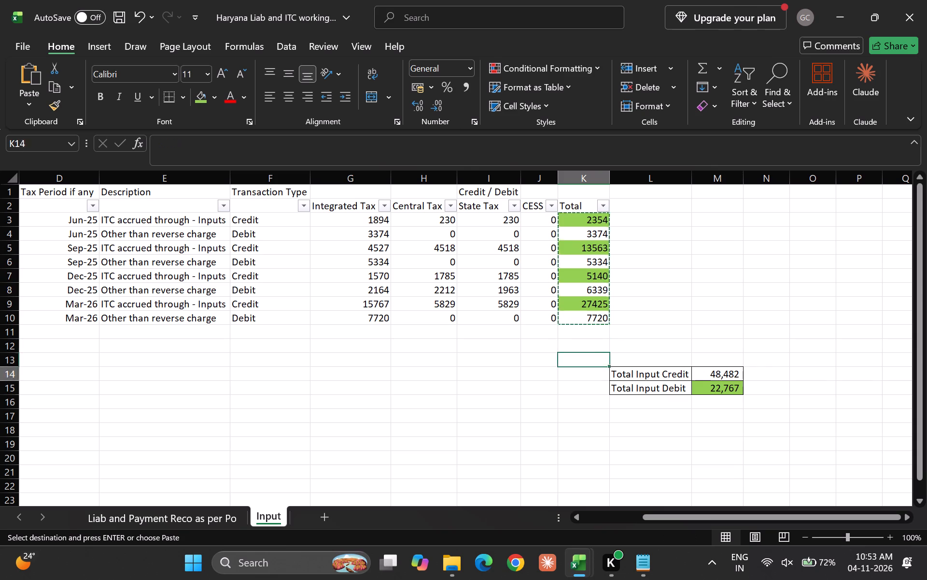
key("Up")
key("Down")
key("Up")
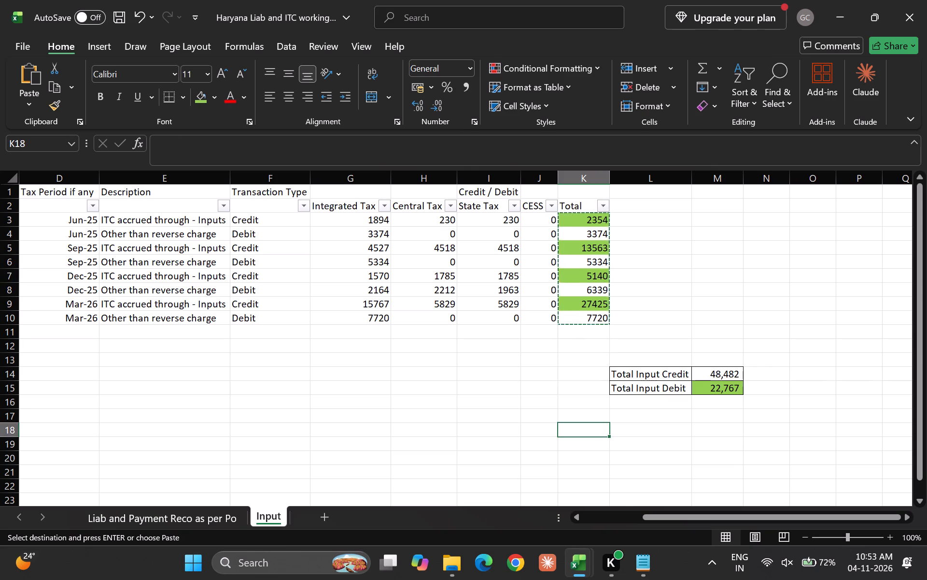
key("Return")
Move the green values 13563, 5140 and 27425 up to K19, K20 and K21, directly under 2354.
key("Down")
key("Down")
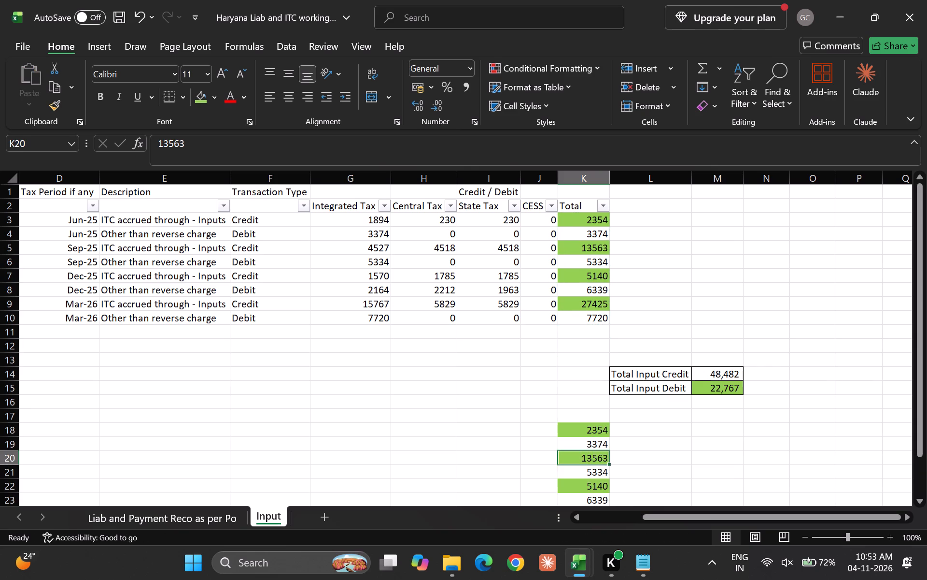
key("ctrl+x")
key("Up")
key("Return")
key("Down")
key("Down")
key("Down")
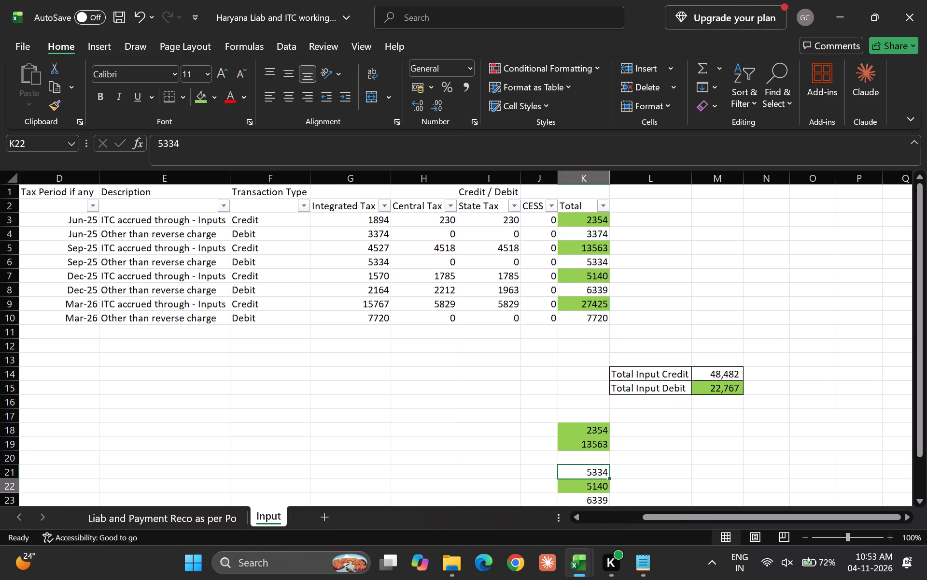
key("ctrl+x")
key("Up")
key("Up")
key("Return")
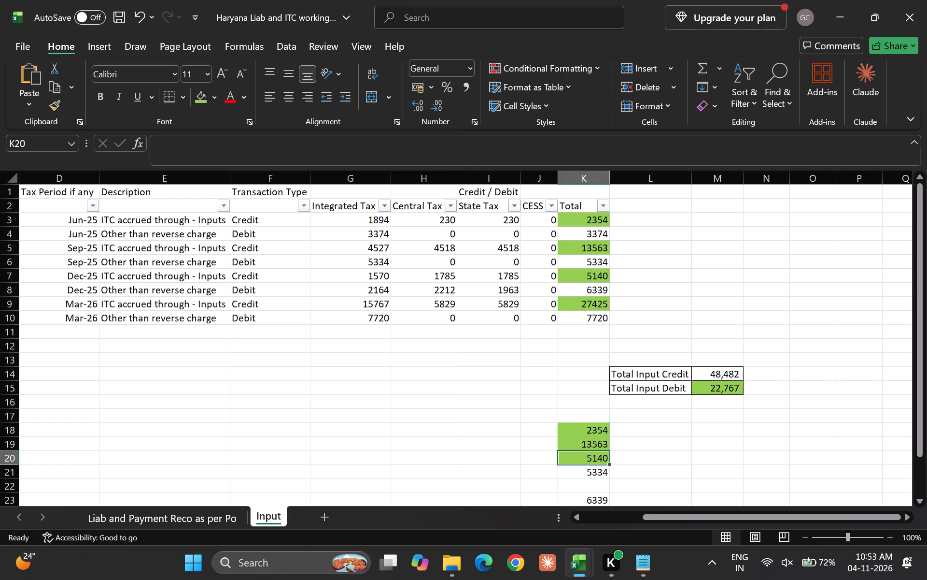
key("Down")
key("Down")
key("Down")
key("Down")
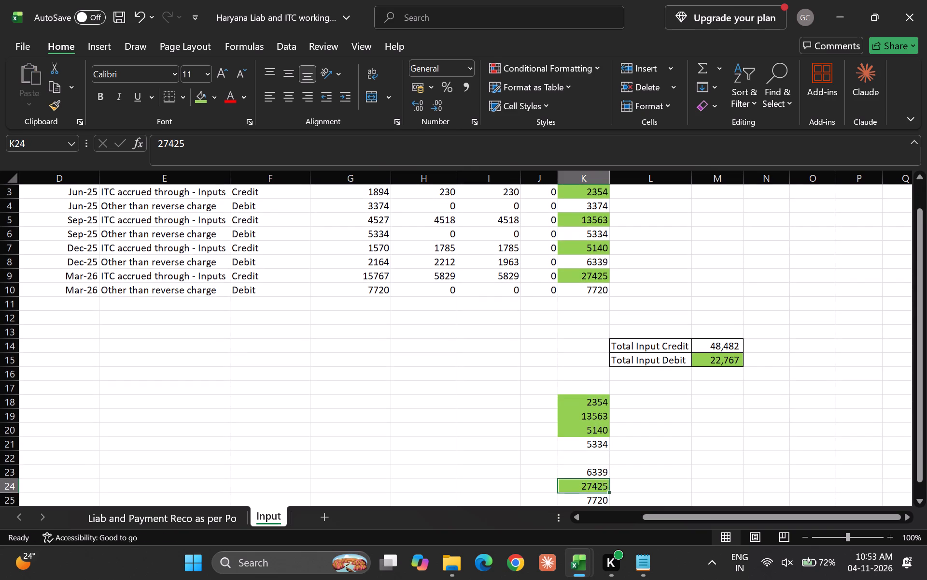
key("ctrl+x")
key("Up")
key("Up")
key("Up")
key("Return")
Clear the leftover Debit values from K23:K25.
key("Down")
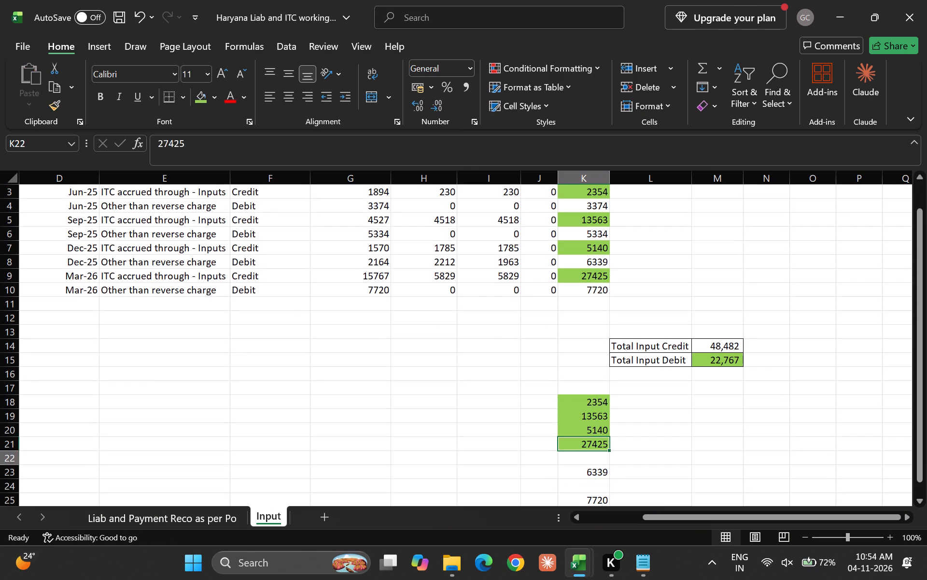
key("Down")
key("shift+Down")
key("shift+Down")
key("Delete")
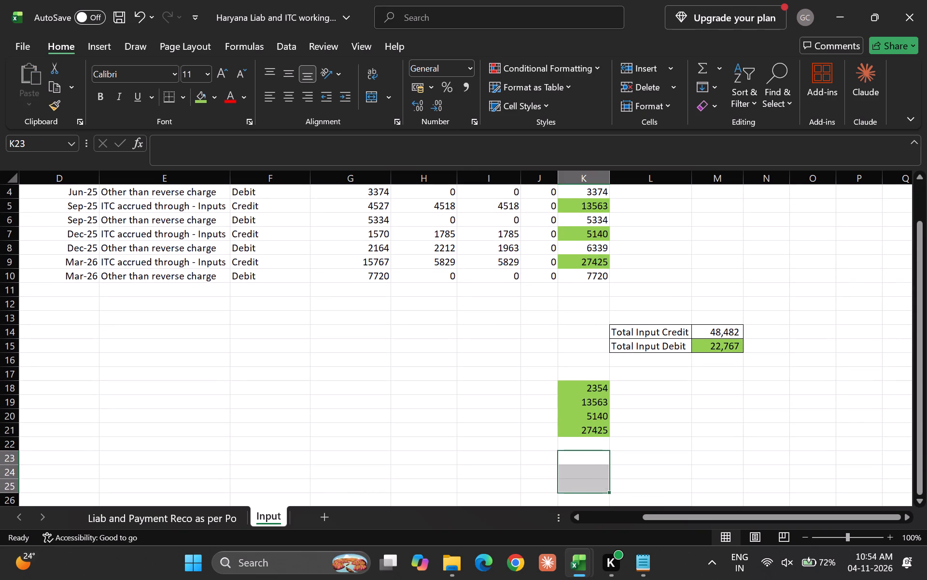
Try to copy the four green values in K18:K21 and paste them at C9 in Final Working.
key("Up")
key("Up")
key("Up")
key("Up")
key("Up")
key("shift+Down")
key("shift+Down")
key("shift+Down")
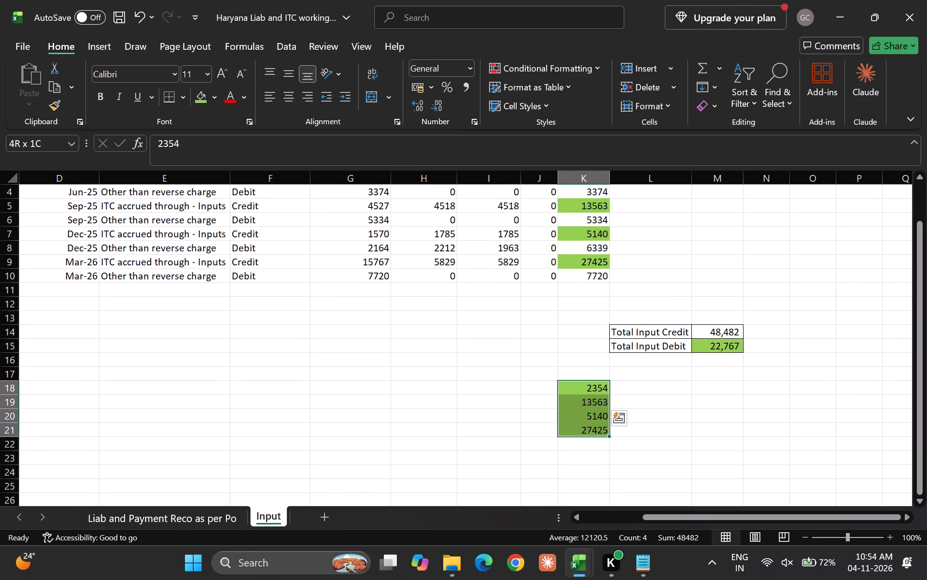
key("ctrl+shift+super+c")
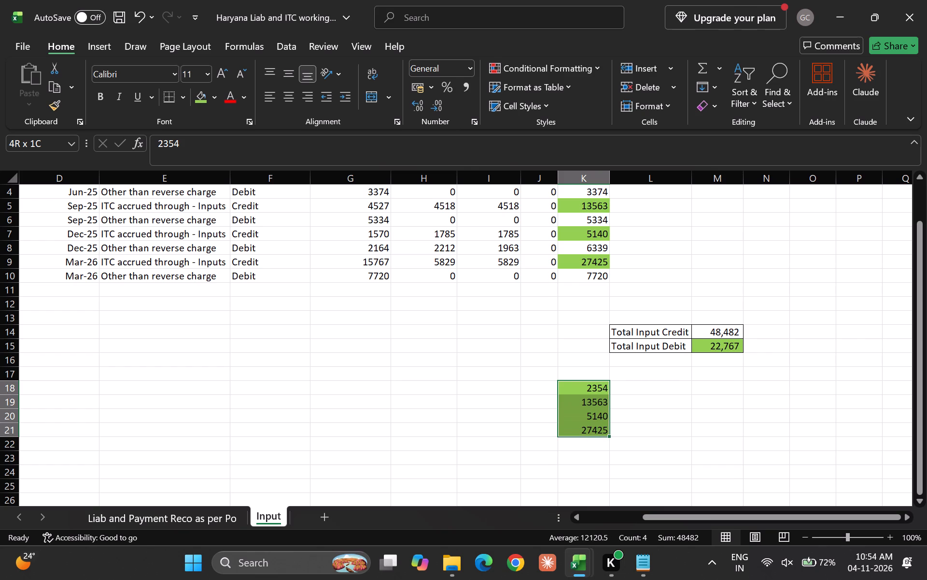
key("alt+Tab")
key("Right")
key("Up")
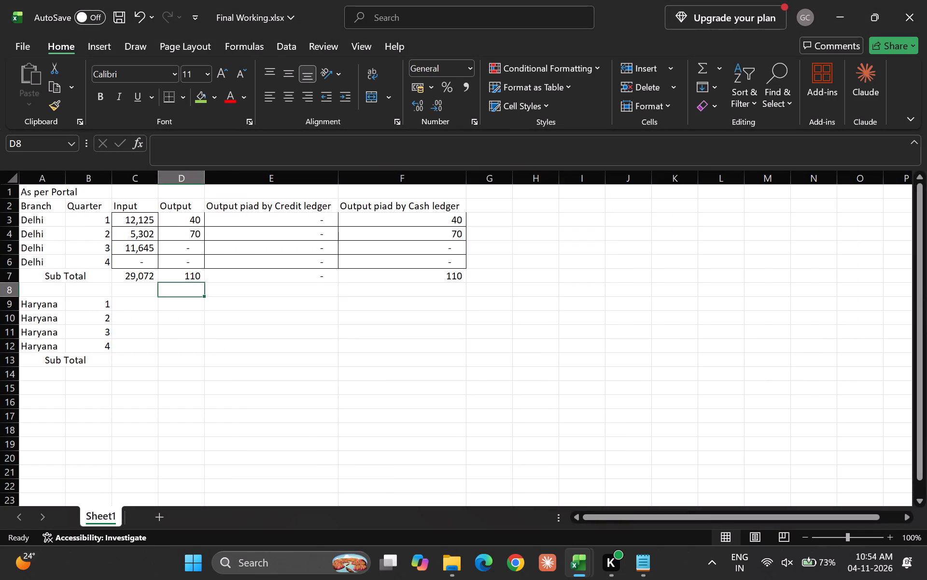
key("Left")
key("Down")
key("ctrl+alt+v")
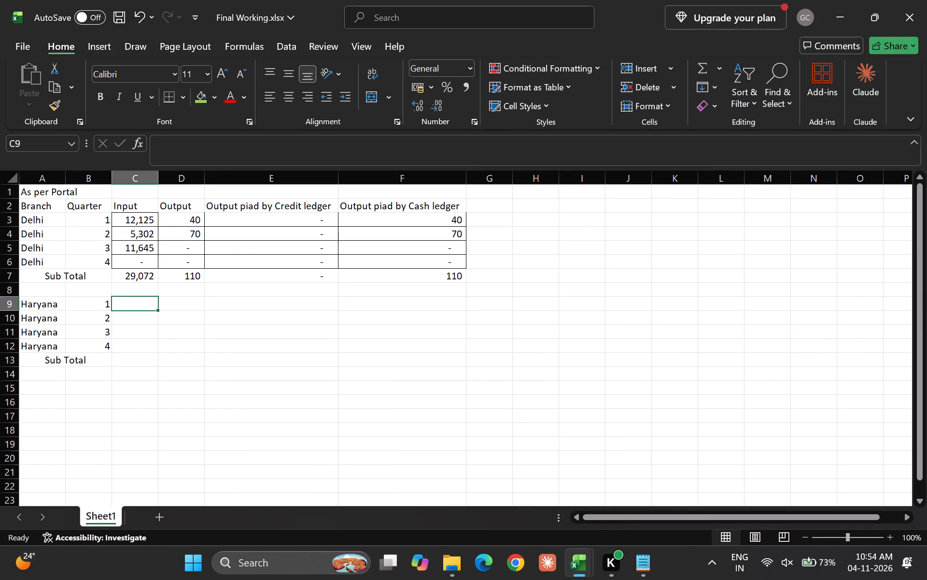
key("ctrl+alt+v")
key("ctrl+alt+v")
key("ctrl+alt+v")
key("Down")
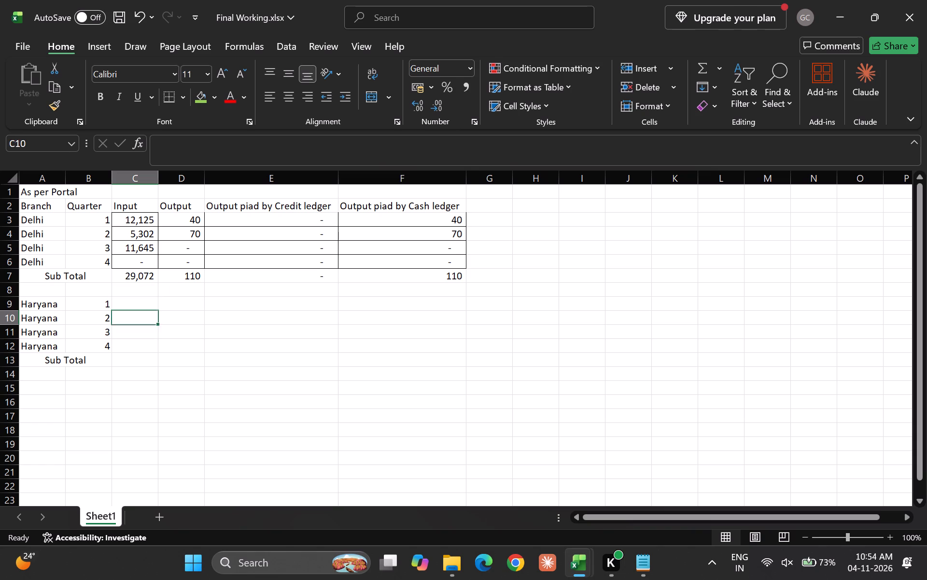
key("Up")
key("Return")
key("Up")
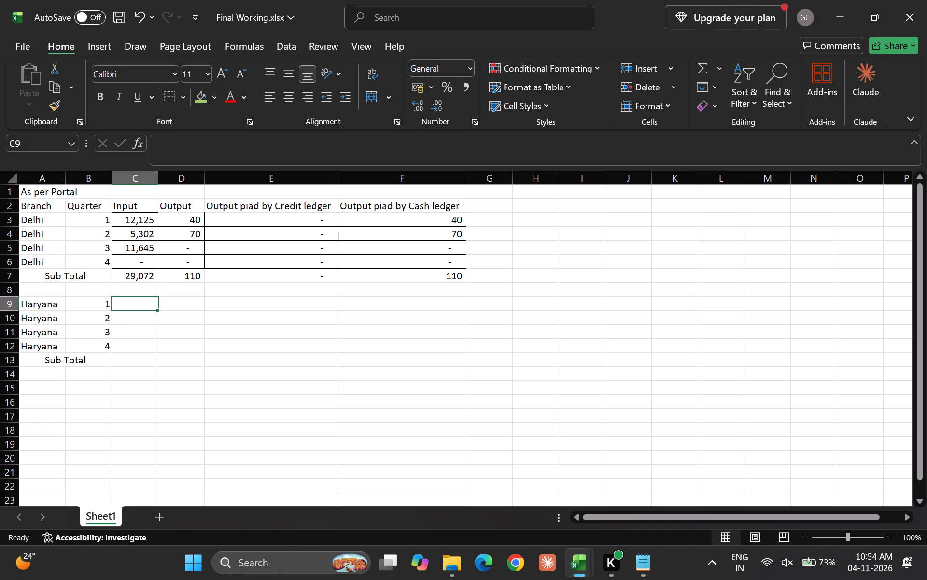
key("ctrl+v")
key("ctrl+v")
Copy K18:K21 from the Haryana Input sheet and paste as values into Haryana's Input cells C9:C12 in Final Working.
key("alt+Tab")
key("Down")
key("Up")
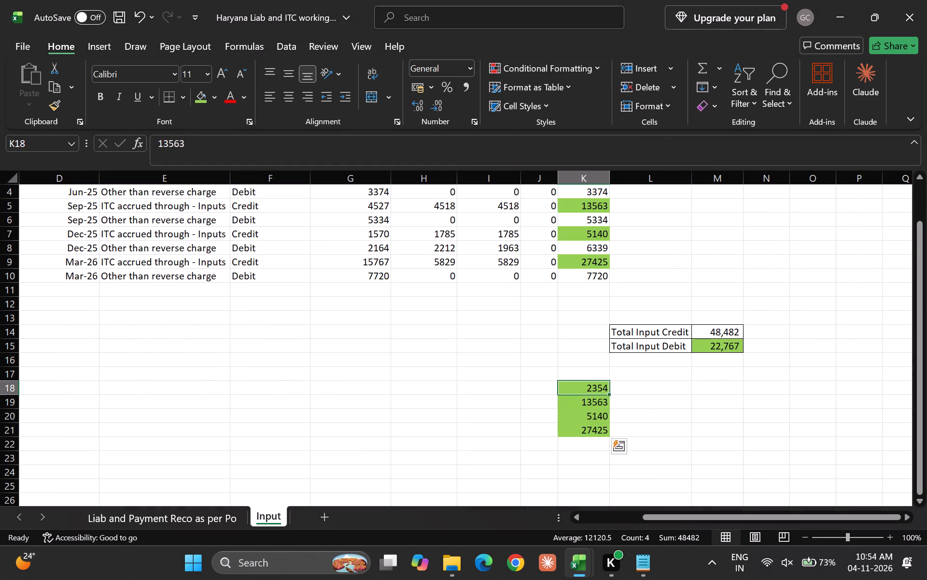
key("shift+Down")
key("shift+Down")
key("shift+Down")
key("ctrl+c")
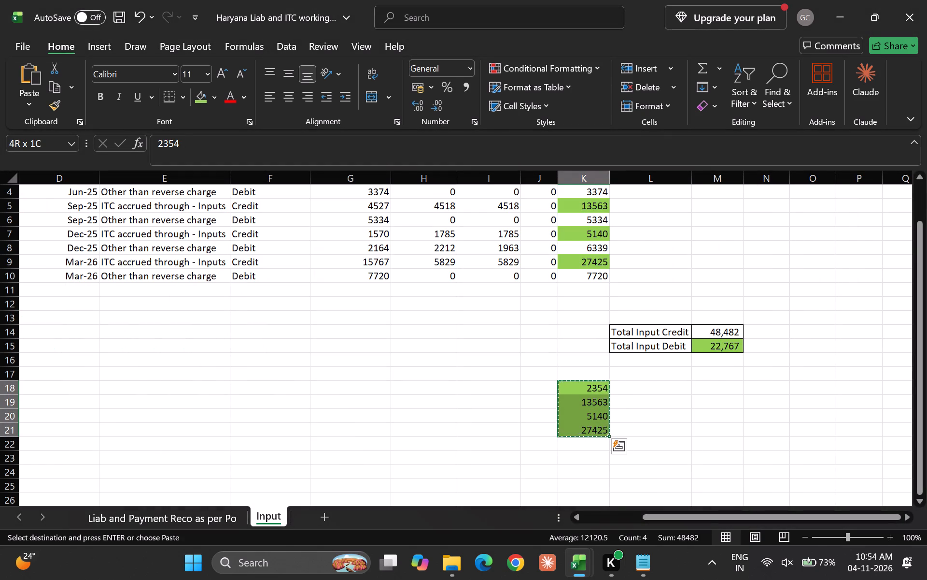
key("alt+Tab")
key("ctrl+alt+v")
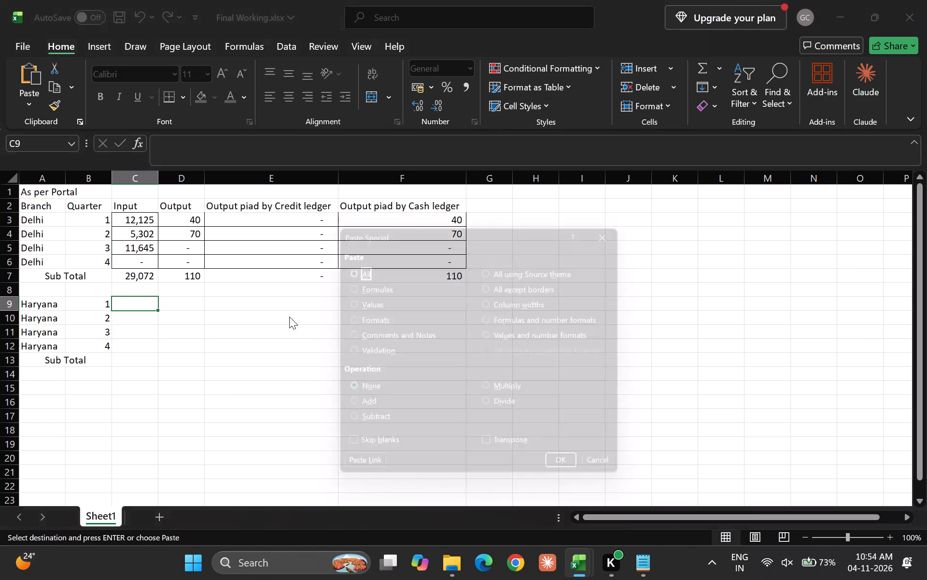
key("v")
key("Return")
key("Down")
key("Up")
key("Right")
key("Down")
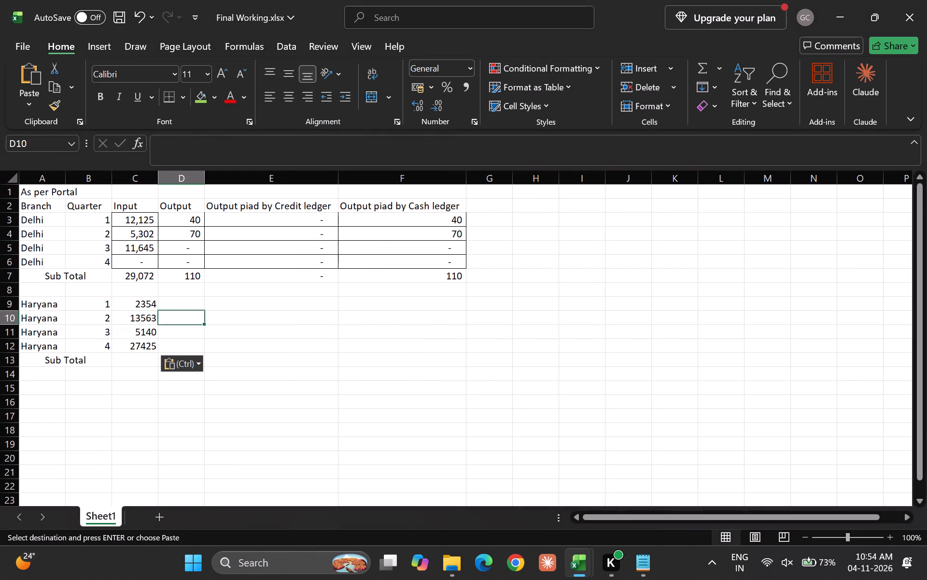
key("Up")
key("Left")
key("Right")
In the Haryana workbook's Input sheet, clear the helper values in K18:K21 and delete those four rows.
key("alt+Tab")
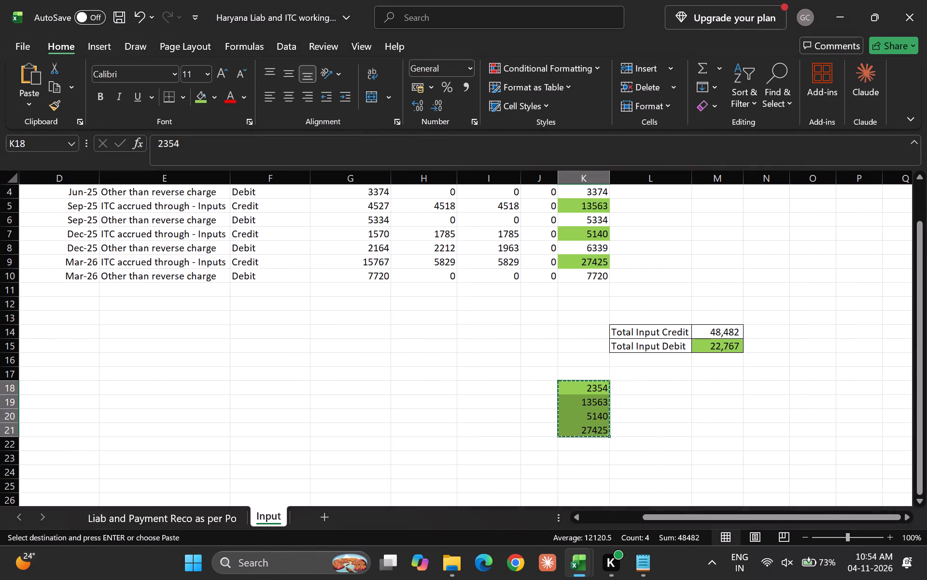
key("Down")
key("Up")
key("shift+Down")
key("shift+Down")
key("shift+Down")
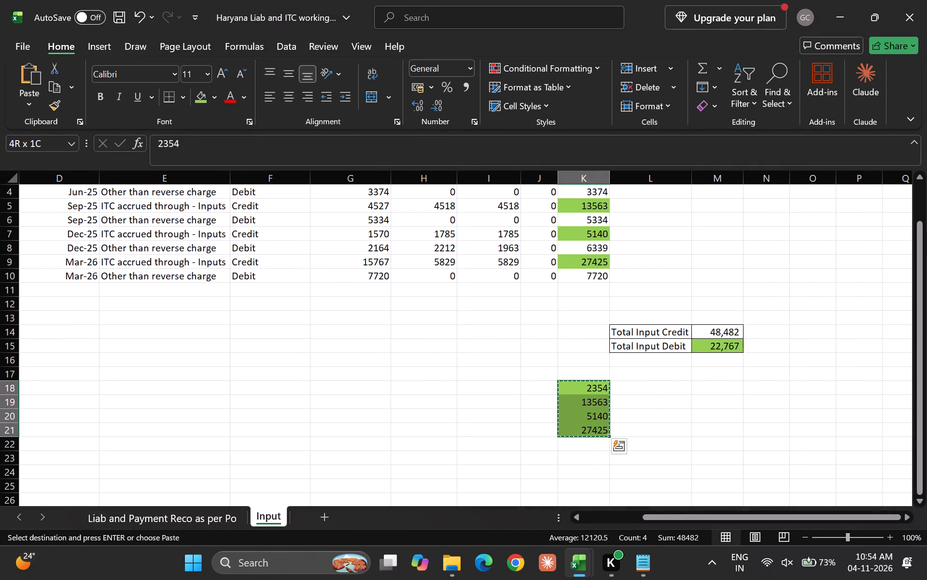
key("Return")
key("Delete")
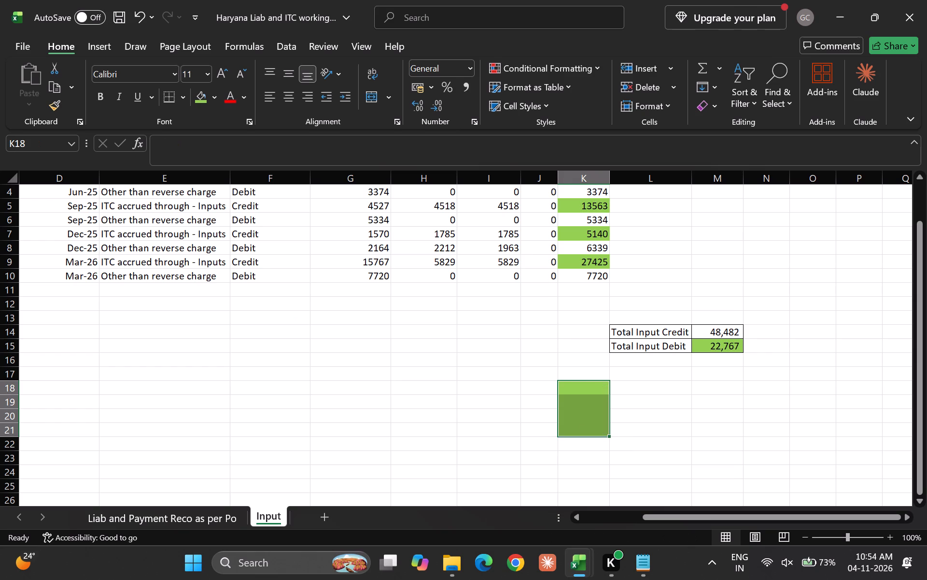
key("shift+space")
key("ctrl+minus")
key("Down")
key("Up")
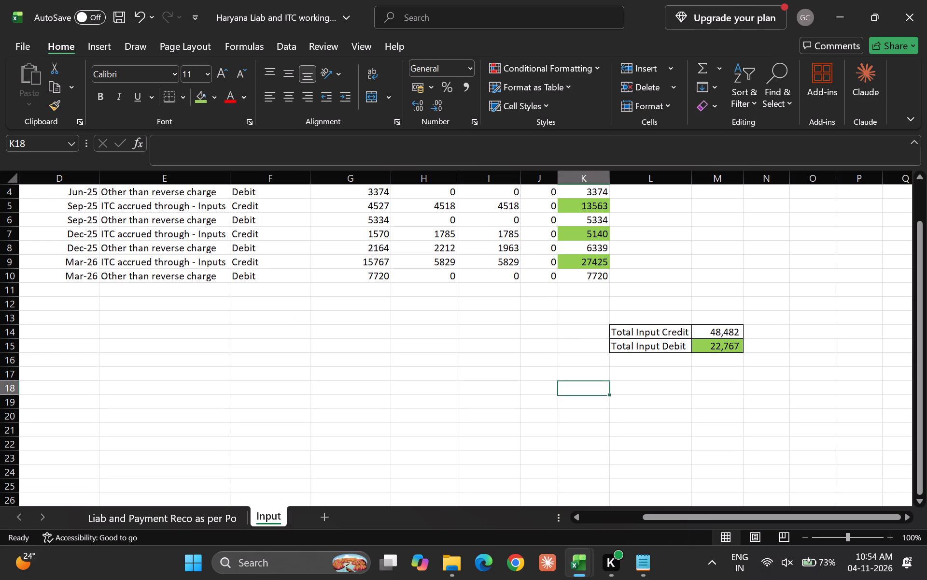
Remove the green fill from the Total values in K3:K10 of the Haryana Input sheet.
key("Up")
key("Up")
key("Up")
key("Up")
key("Up")
key("Up")
key("Up")
key("Up")
key("Up")
key("Up")
key("Up")
key("Up")
key("Up")
key("Up")
key("Up")
key("Up")
key("Up")
key("Up")
key("Up")
key("Up")
key("Up")
key("Up")
key("Down")
key("Down")
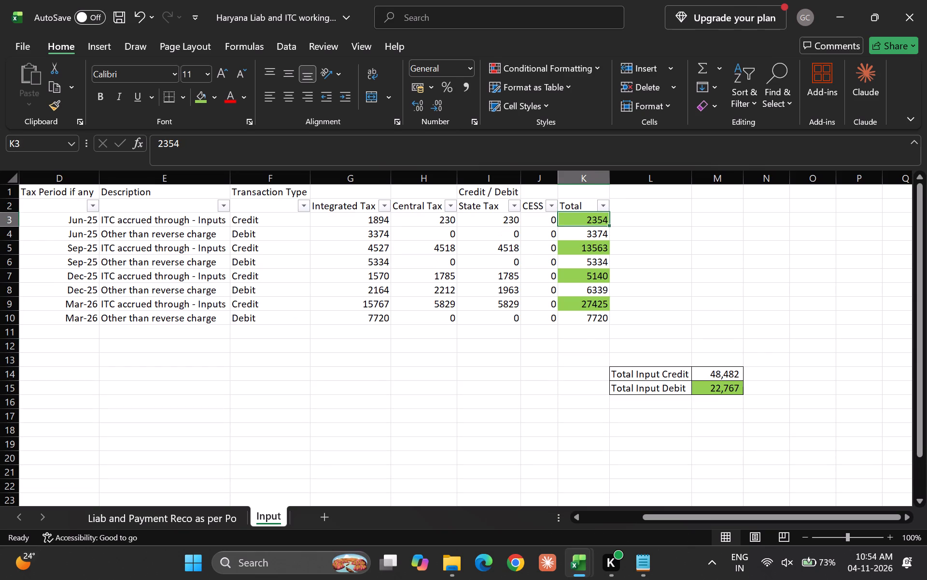
key("shift+Down")
key("shift+Down")
key("shift+Down")
key("shift+Down")
key("shift+Down")
key("shift+Down")
key("shift+Down")
key("shift+Down")
key("shift+Up")
type("hhn")
key("Down")
key("Up")
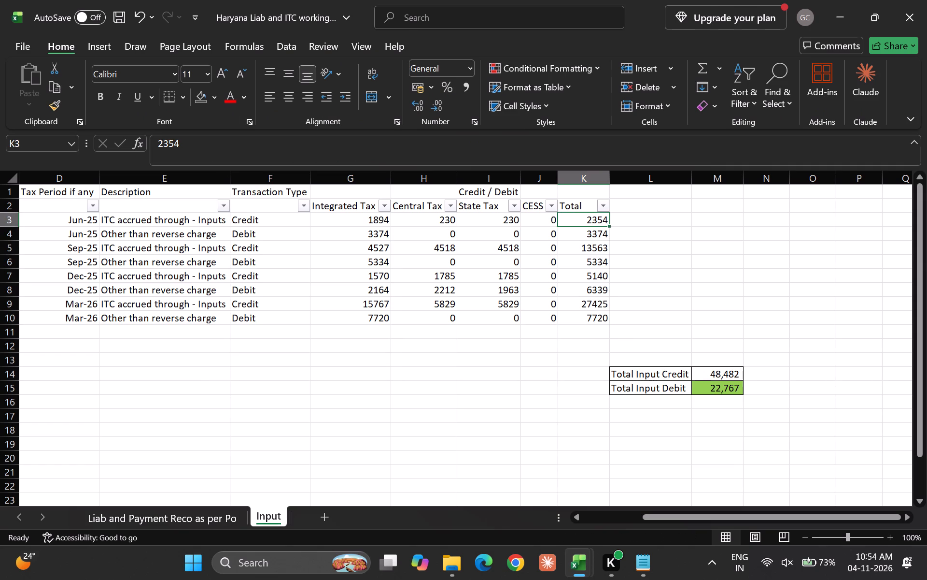
Save the Haryana Liab and ITC workbook.
key("ctrl+s")
key("Down")
key("Up")
key("Left")
key("Left")
key("Left")
key("Left")
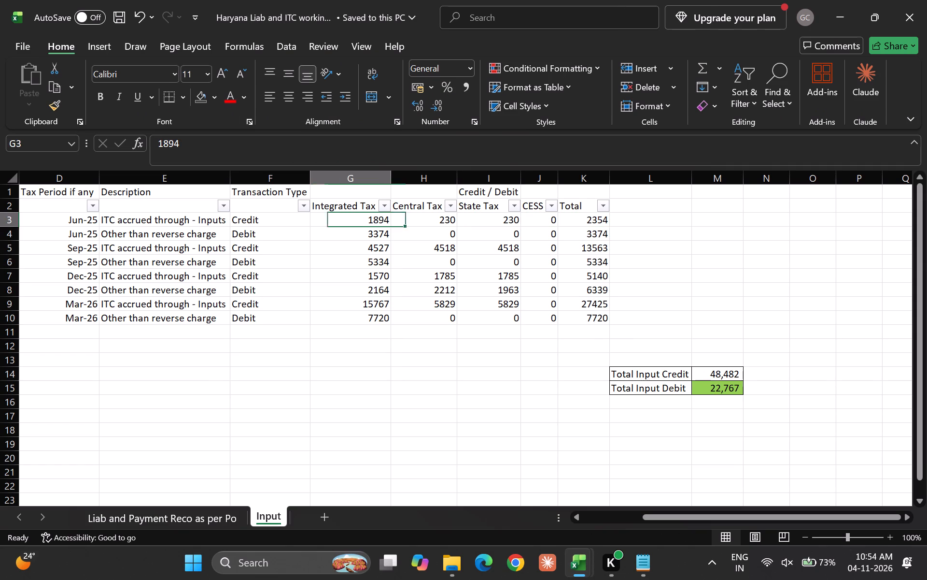
Copy the quarterly liability, credit-ledger and cash-ledger figures in E16:G19 of the Liab and Payment Reco sheet and paste them at D9 in Final Working.
left_click(143, 519)
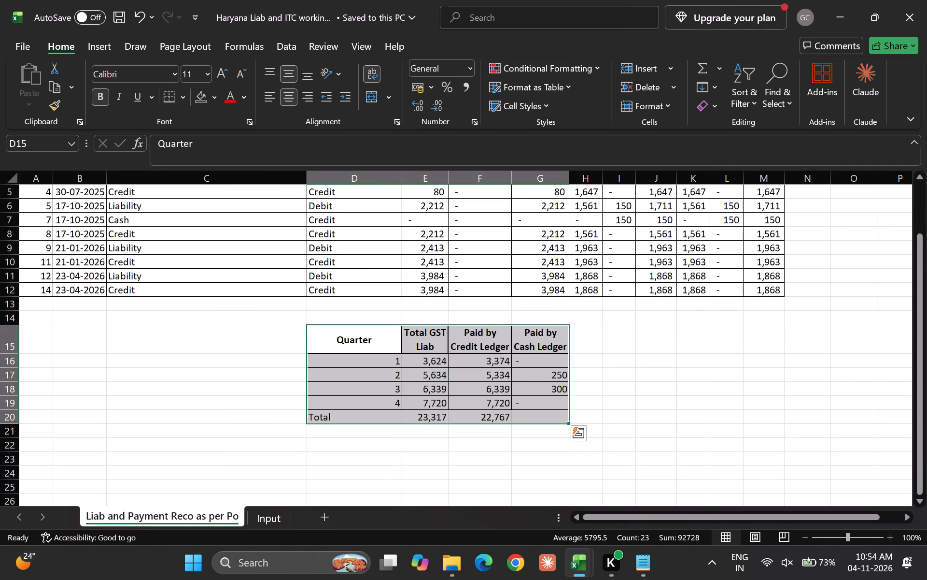
left_click(273, 415)
left_click(434, 359)
key("shift+Right")
key("shift+Right")
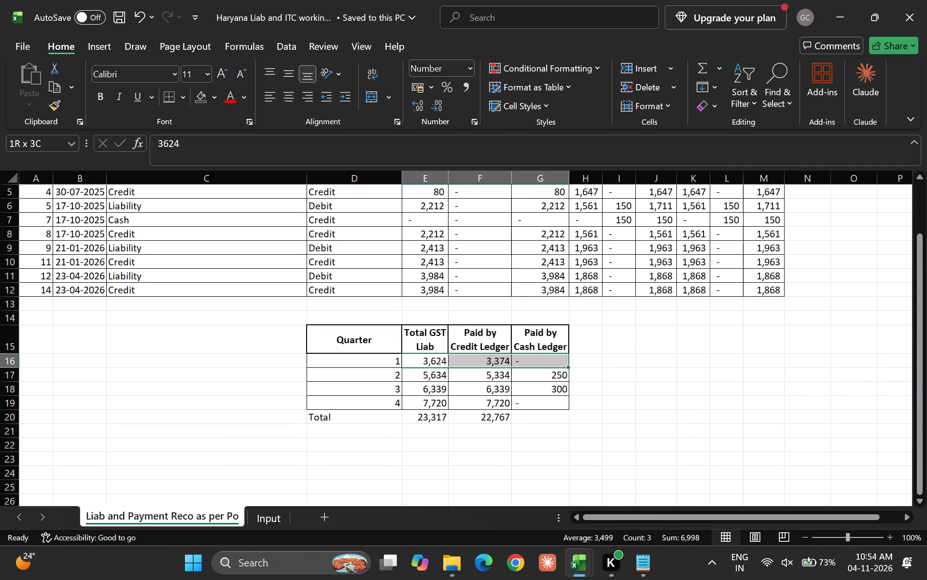
key("shift+Down")
key("shift+Down")
key("shift+Down")
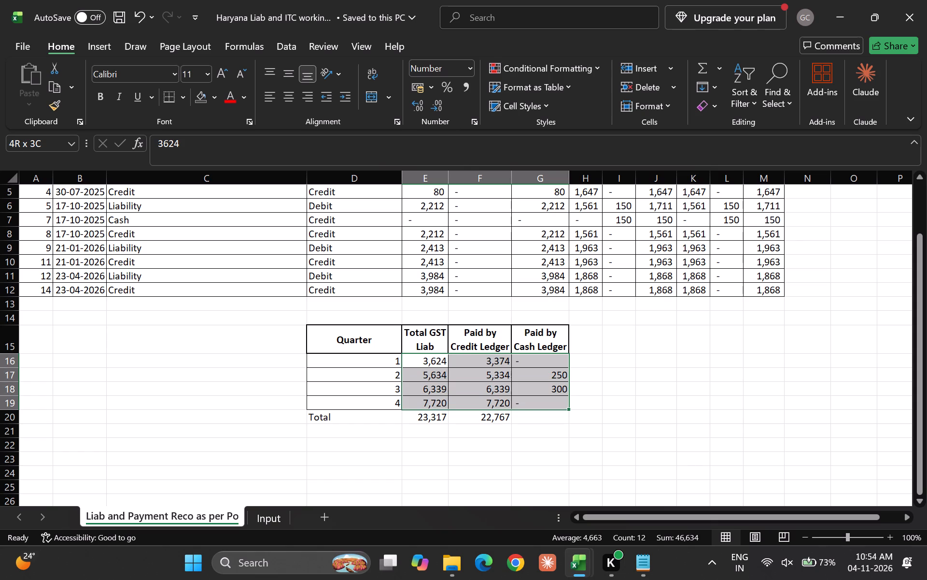
key("ctrl+c")
key("alt+Tab")
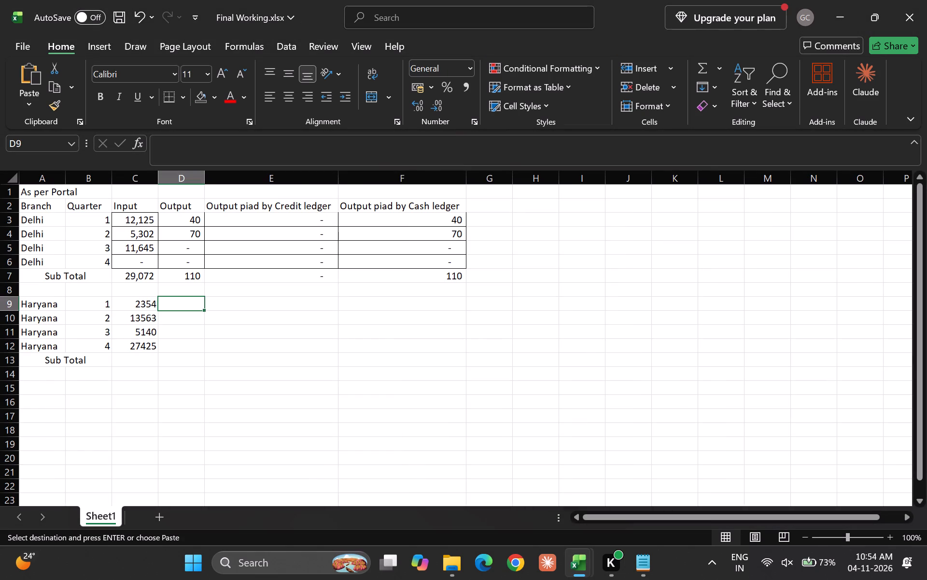
key("Return")
key("Down")
key("Up")
key("Right")
key("Down")
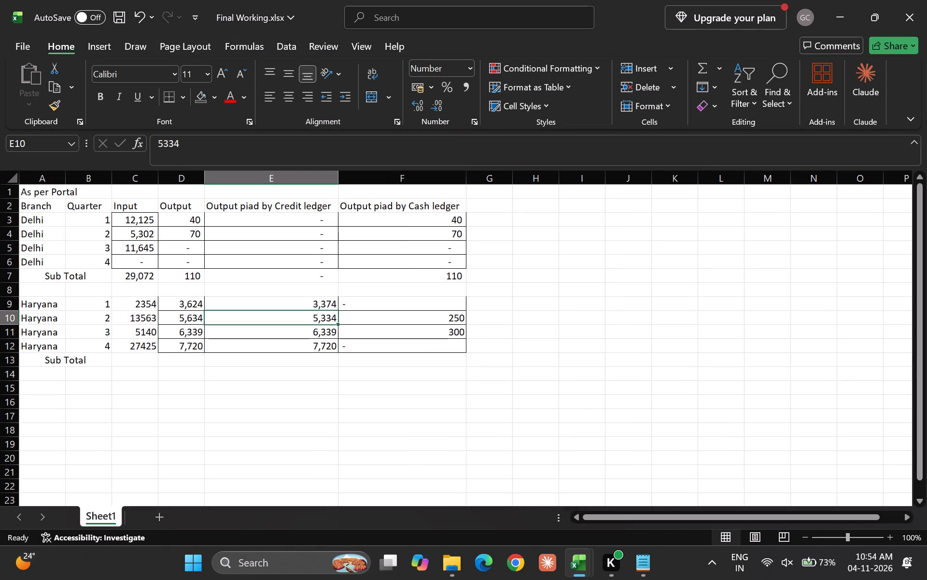
key("Up")
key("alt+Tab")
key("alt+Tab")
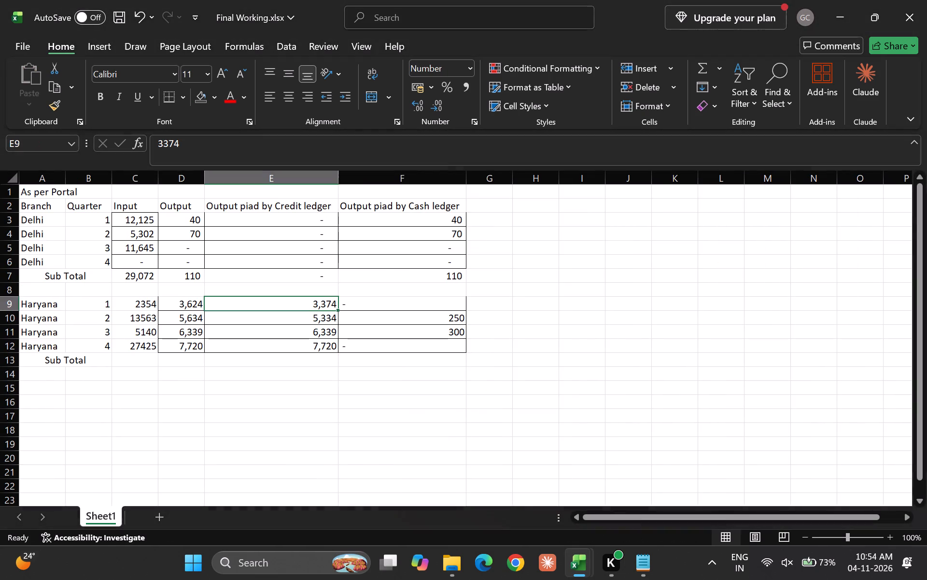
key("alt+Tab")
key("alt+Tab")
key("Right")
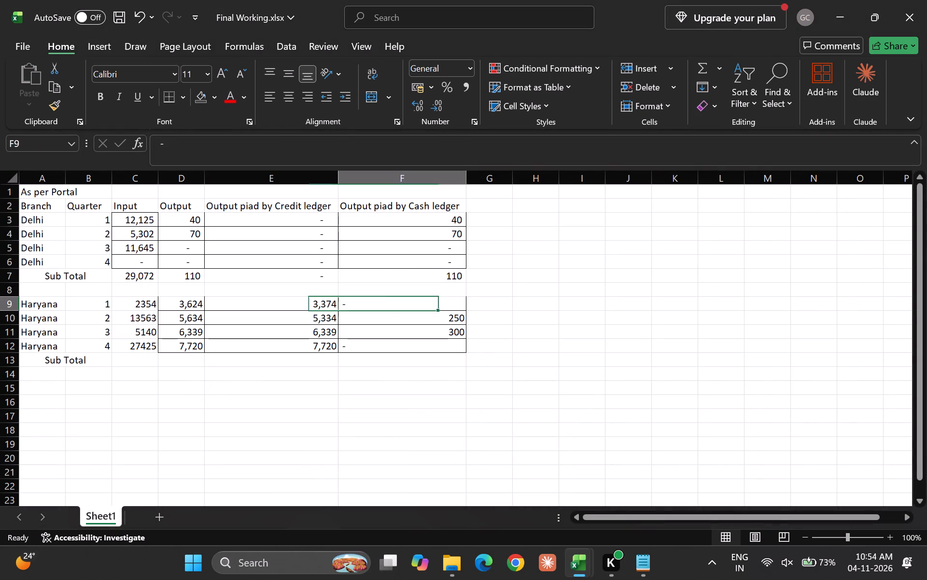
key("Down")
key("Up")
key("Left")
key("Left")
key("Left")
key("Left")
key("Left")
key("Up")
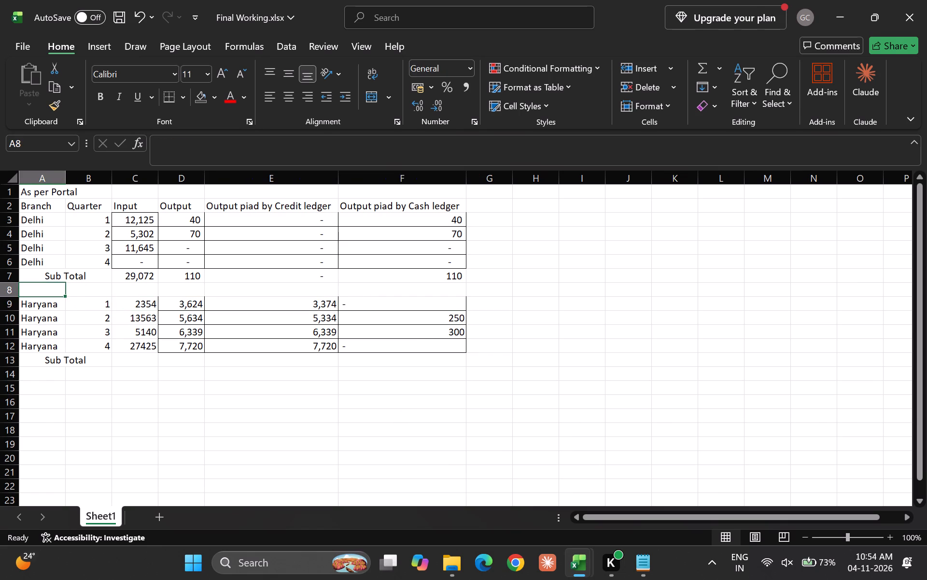
Sum the four Haryana quarters in C13 and fill the Sub Total formula across to F13.
key("Down")
key("Down")
key("Down")
key("Down")
key("Right")
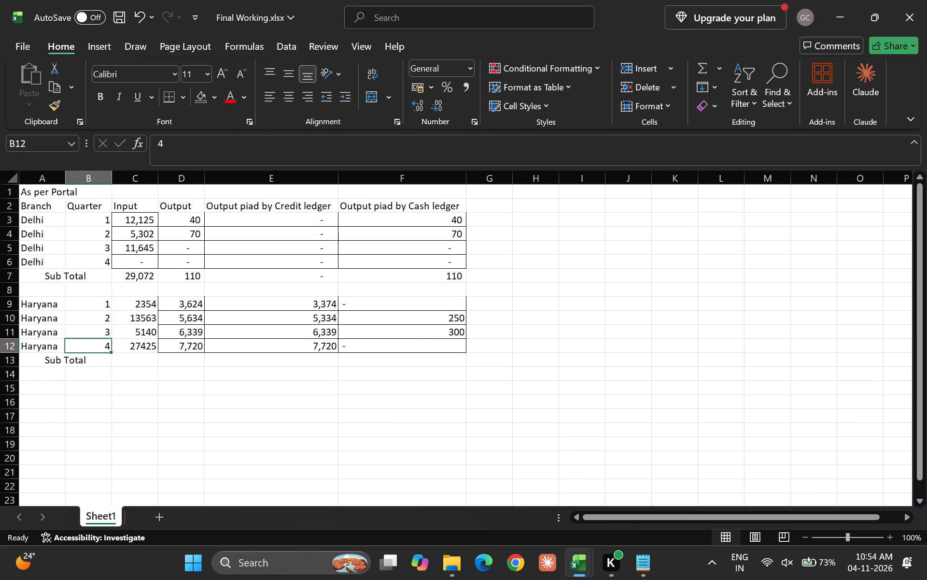
key("Right")
key("Down")
key("alt+equal")
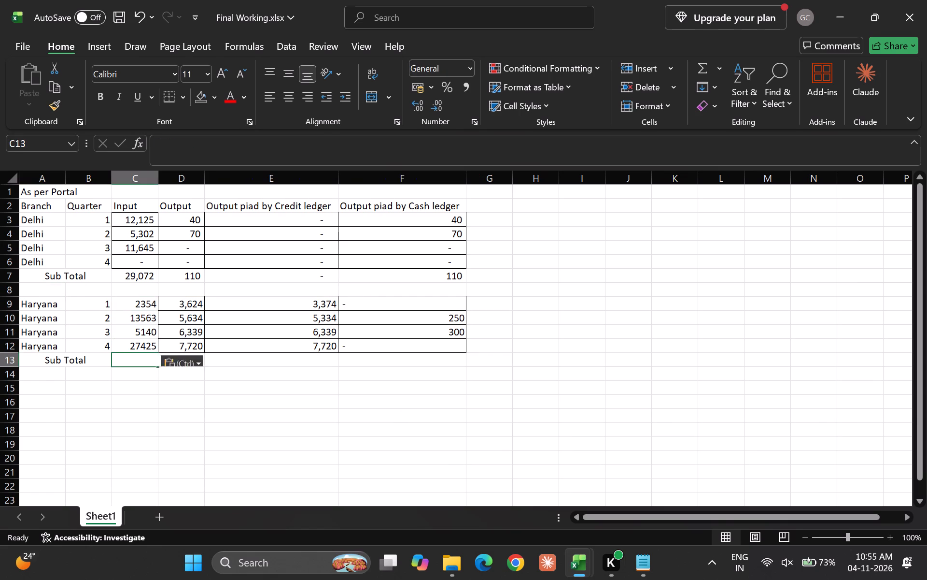
key("Return")
key("Up")
key("shift+Right")
key("shift+Right")
key("shift+Right")
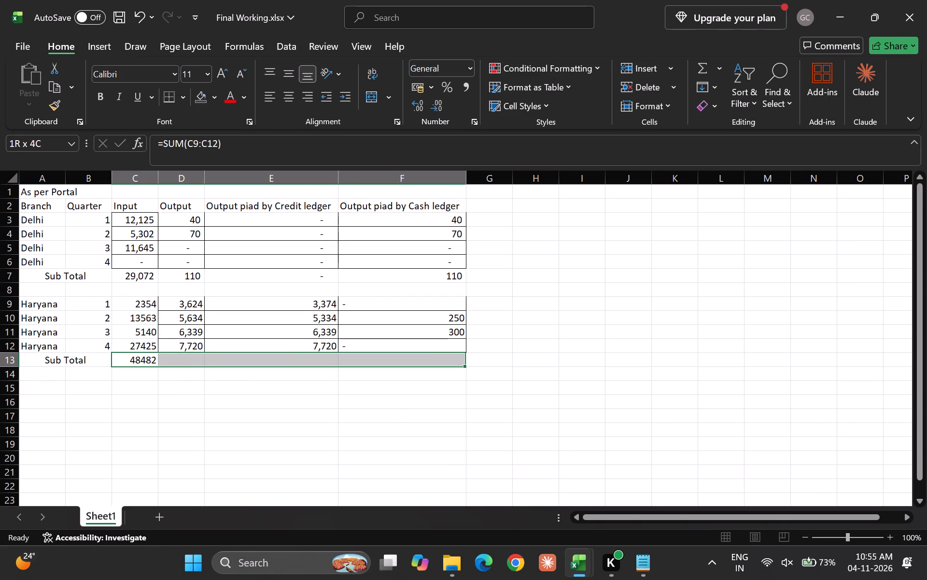
key("ctrl+r")
key("Down")
key("Up")
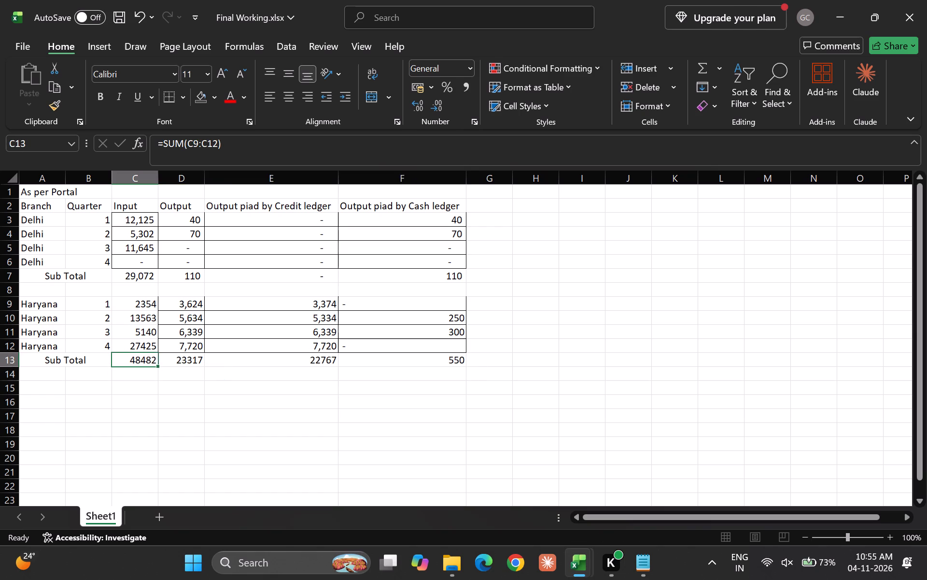
Format C3:F13 with thousands separators and no decimal places.
key("Up")
key("Up")
key("Up")
key("Up")
key("Up")
key("Up")
key("Up")
key("Up")
key("Up")
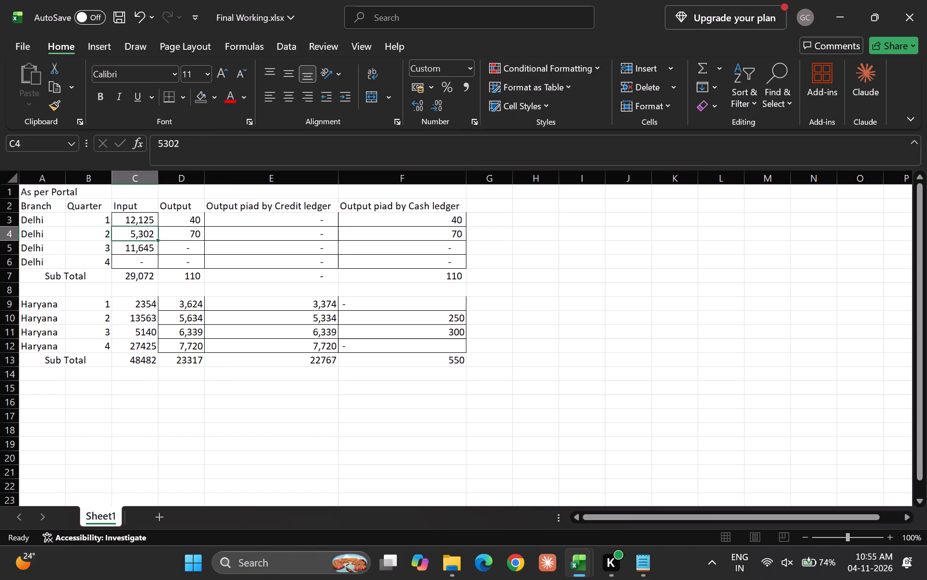
key("Up")
key("shift+Right")
key("shift+Right")
key("shift+Right")
key("shift+Right")
key("shift+Left")
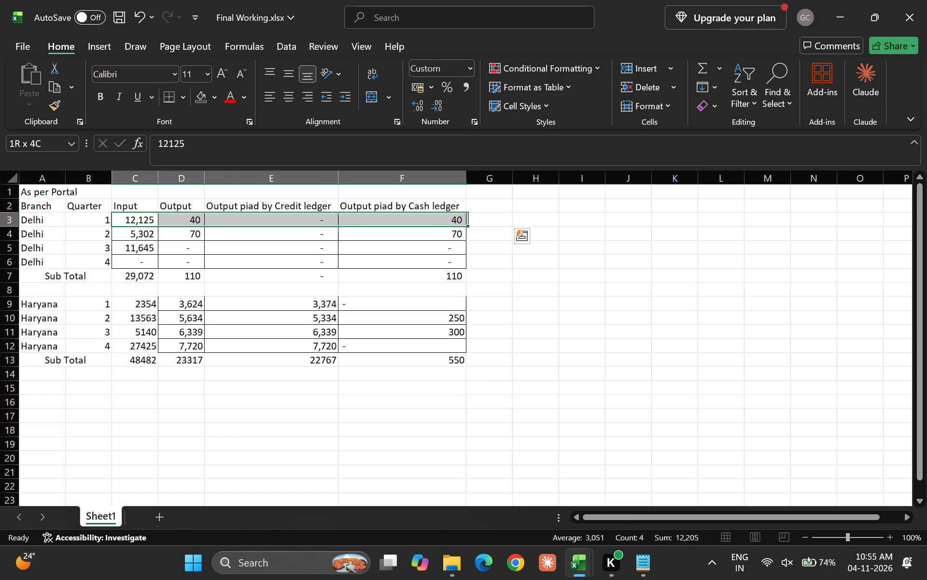
key("shift+Down")
key("shift+Down")
key("shift+Down")
key("shift+Down")
key("shift+Down")
key("shift+Down")
key("shift+Down")
key("shift+Down")
key("shift+Down")
key("shift+Down")
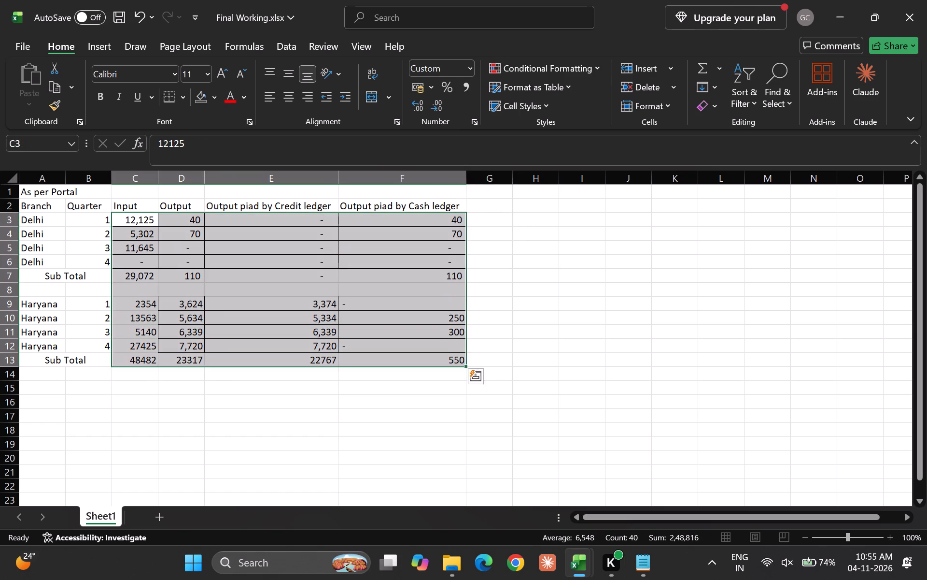
left_click(463, 82)
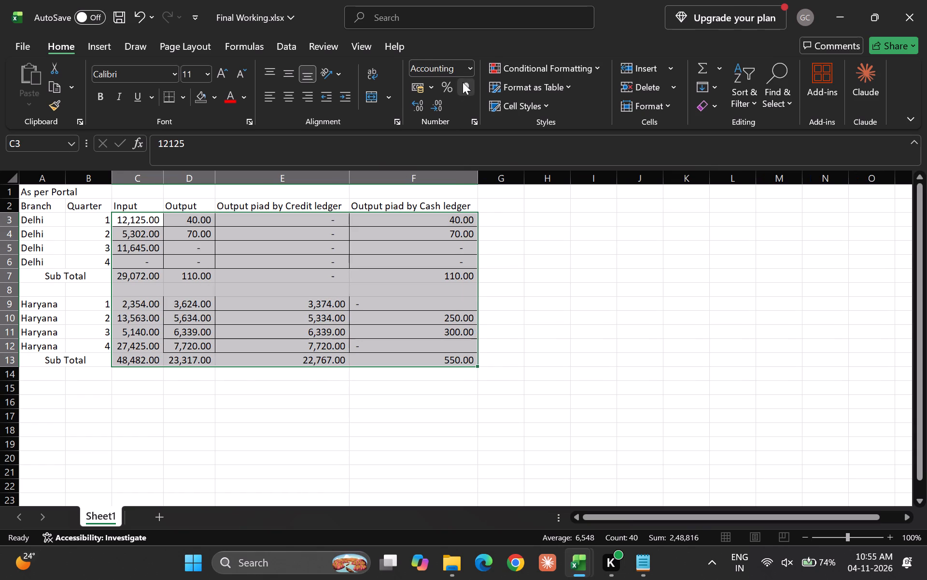
double_click(441, 101)
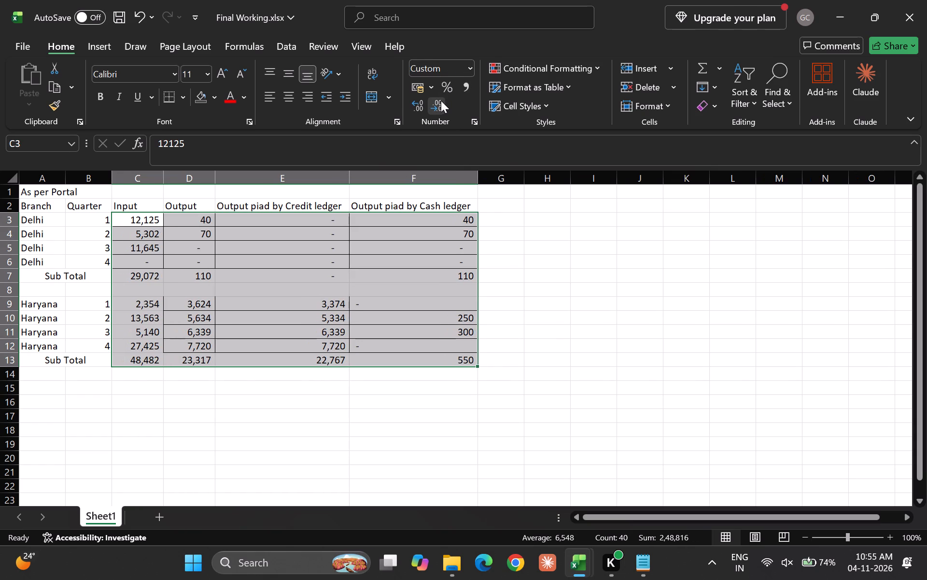
Turn on text wrapping for the header cells C2:F2.
key("Up")
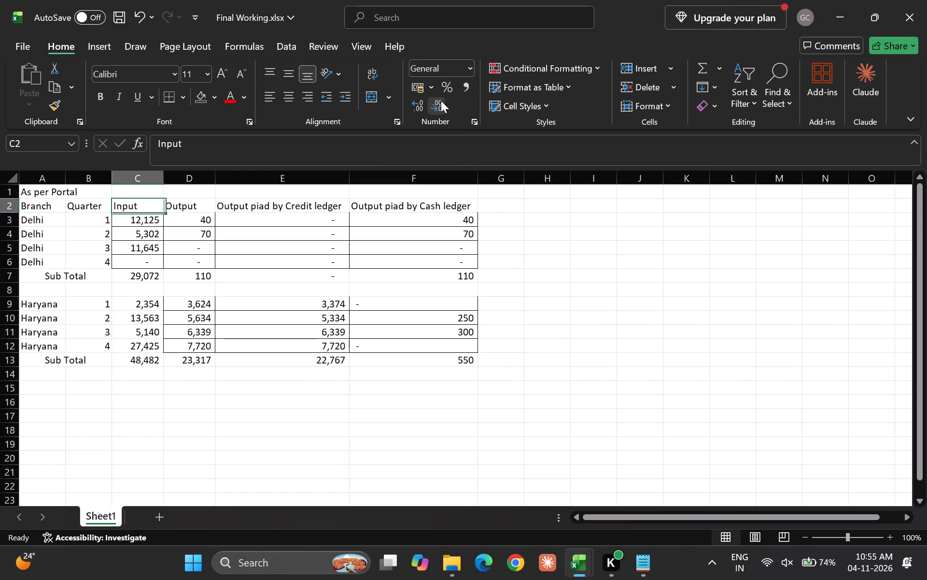
key("shift+Right")
key("shift+Right")
key("shift+Right")
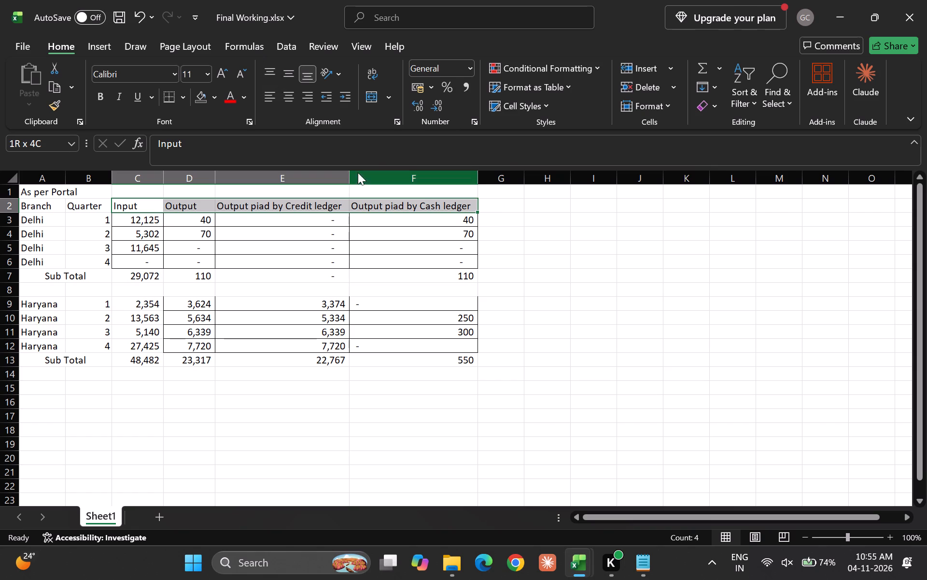
left_click(370, 70)
key("Down")
key("Up")
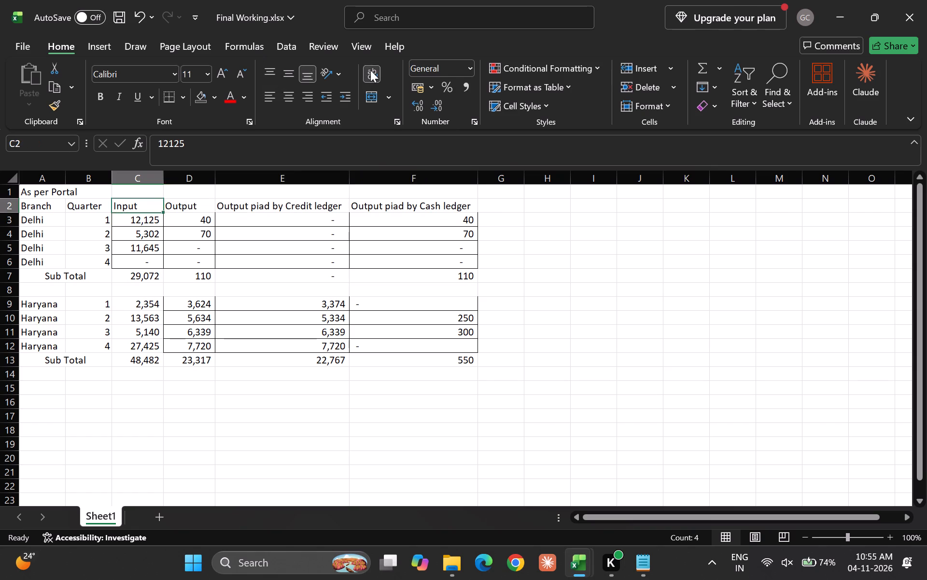
Merge and center the As per Portal title across A1:F1.
key("Left")
key("Left")
key("Up")
key("shift+Right")
key("shift+Right")
key("shift+Right")
key("shift+Right")
key("shift+Right")
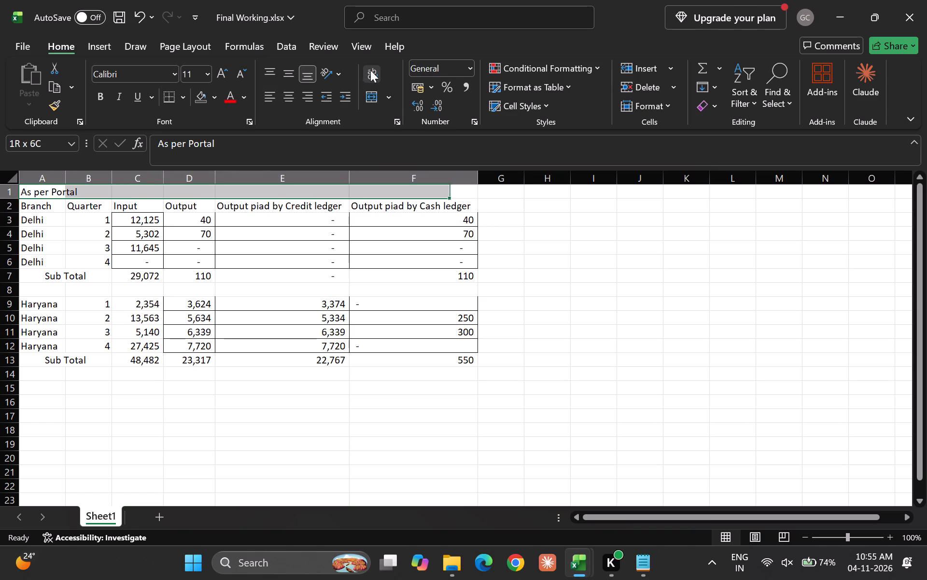
key("shift+Right")
key("shift+Left")
type("hmc")
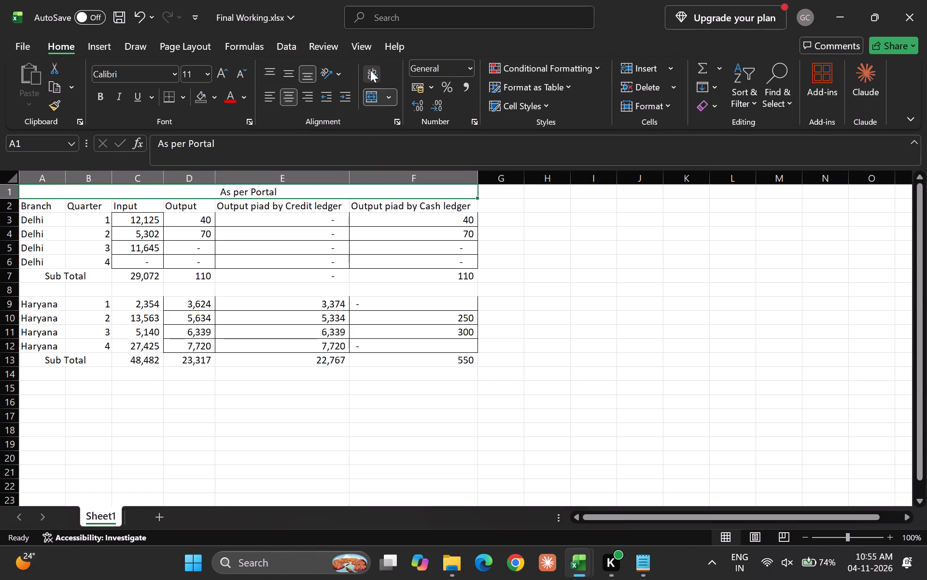
key("Down")
key("Up")
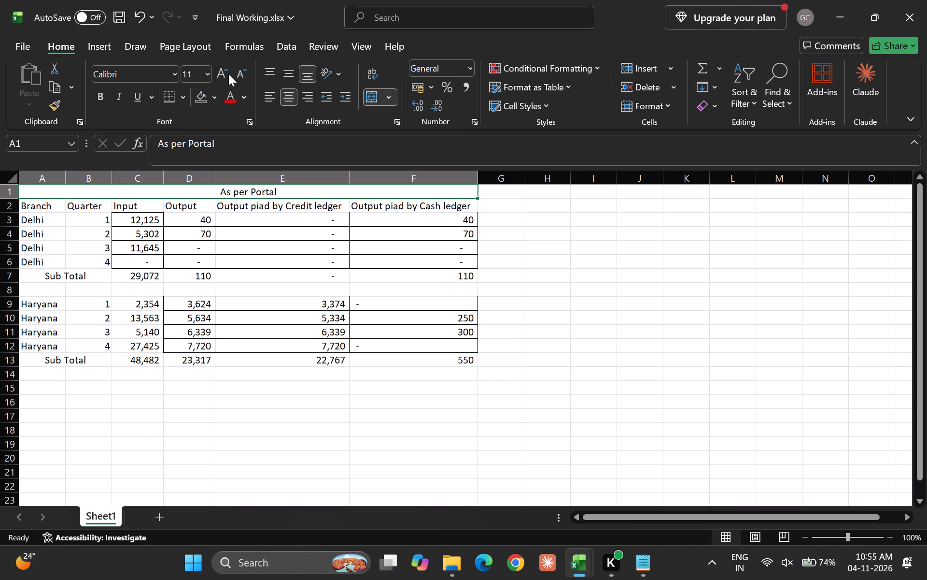
Enlarge the As per Portal title to font size 14 and make it bold.
left_click(228, 74)
left_click(221, 73)
left_click(103, 98)
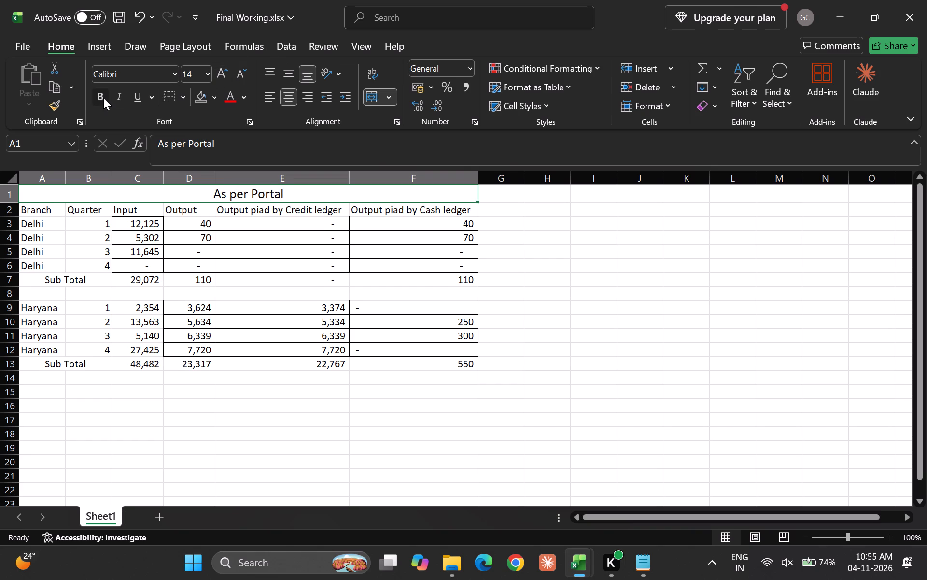
Make the column headings in A2:F2 bold.
key("Down")
key("shift+Right")
key("shift+Right")
key("shift+Right")
key("shift+Right")
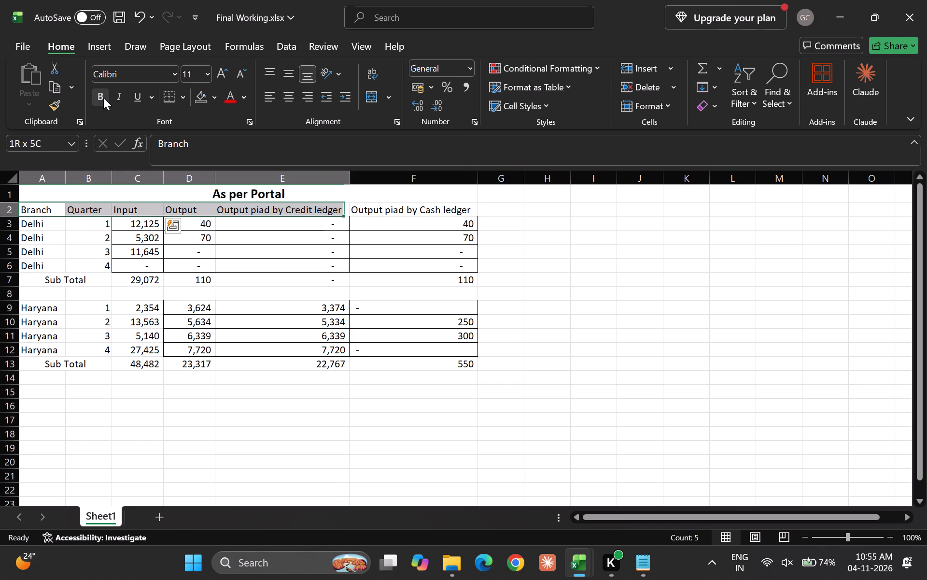
key("shift+Right")
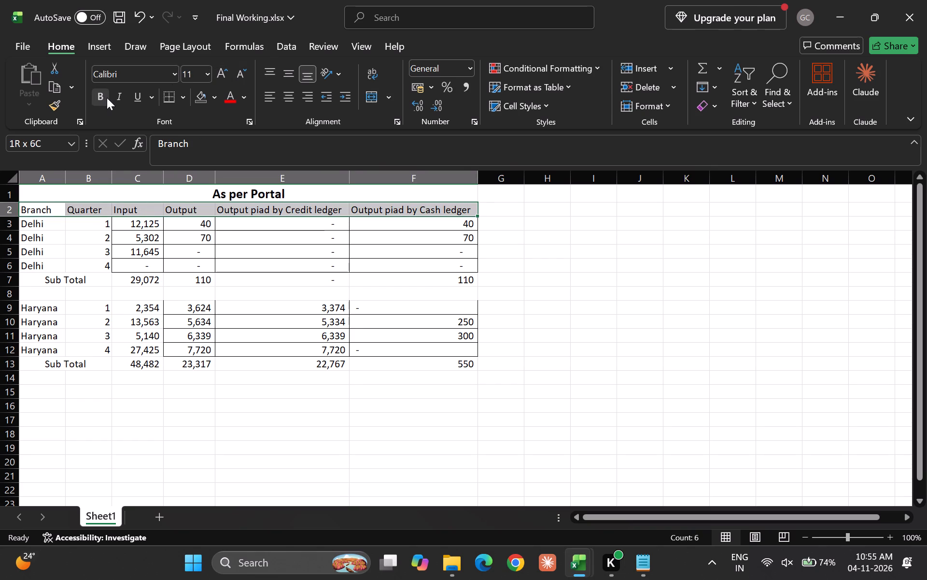
left_click(98, 101)
key("Down")
key("Up")
Make the Delhi Sub Total row, A7:F7, bold.
key("Down")
key("Down")
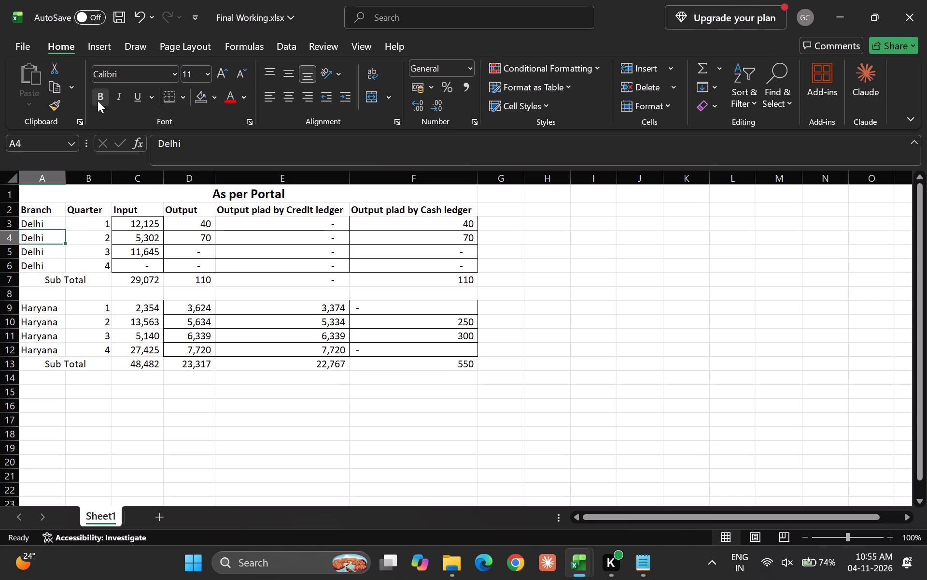
key("Down")
key("Down")
key("Down")
key("shift+Right")
key("shift+Right")
key("shift+Right")
key("shift+Right")
key("shift+Right")
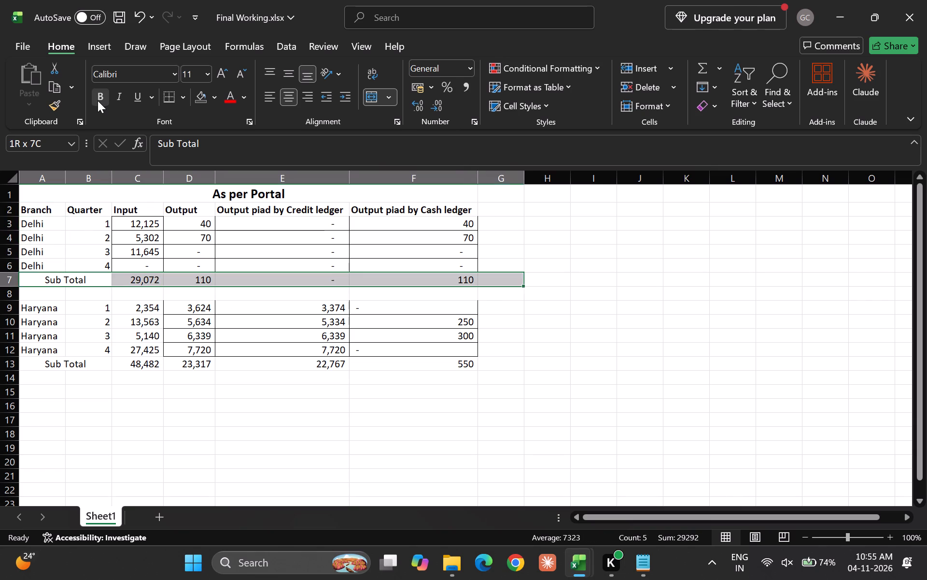
key("shift+Left")
left_click(97, 97)
Make the Haryana Sub Total row, A13:F13, bold.
key("Down")
key("Down")
key("Down")
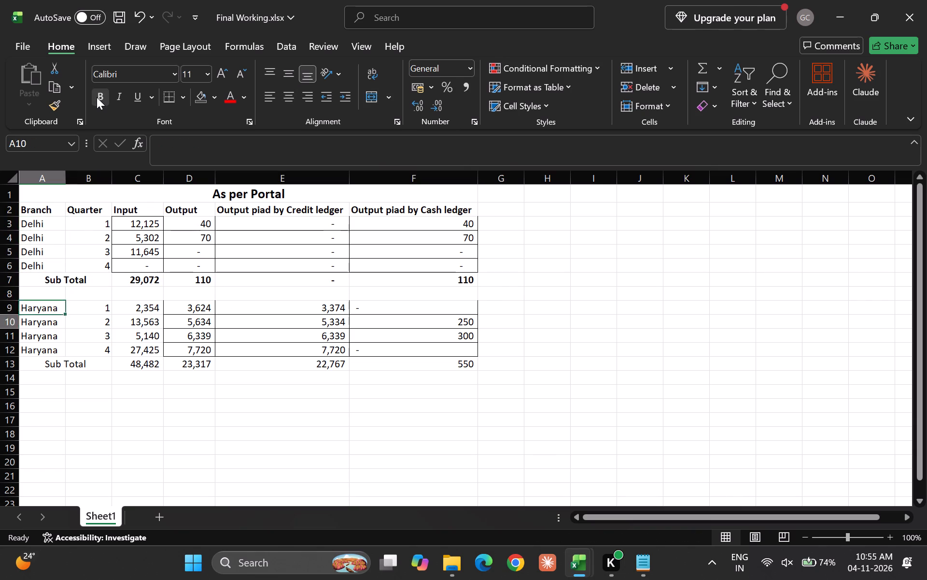
key("Down")
key("Down")
key("Down")
key("shift+Right")
key("shift+Right")
key("shift+Right")
key("shift+Right")
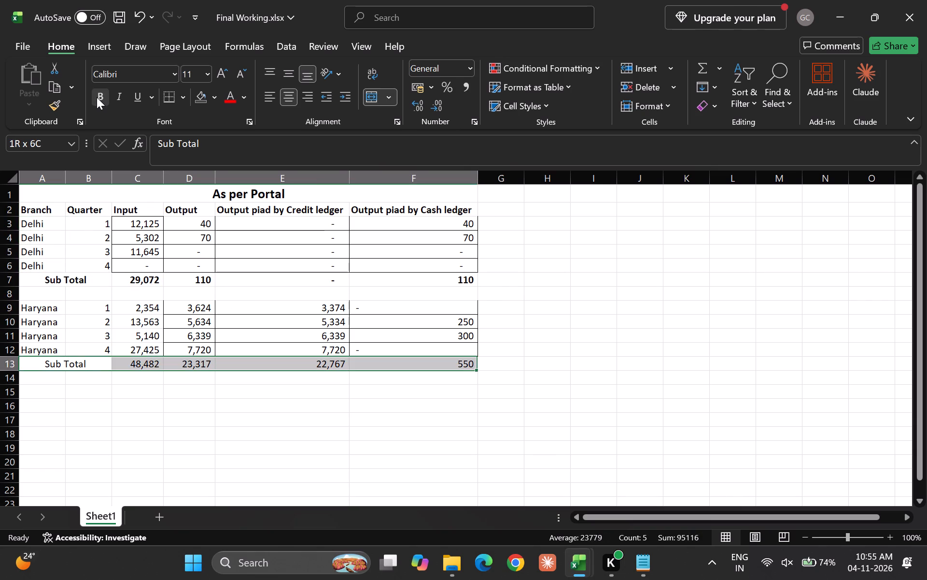
left_click(97, 97)
Enter the label Grand Total in A15, leaving one blank row below the Haryana subtotal.
key("Down")
key("Down")
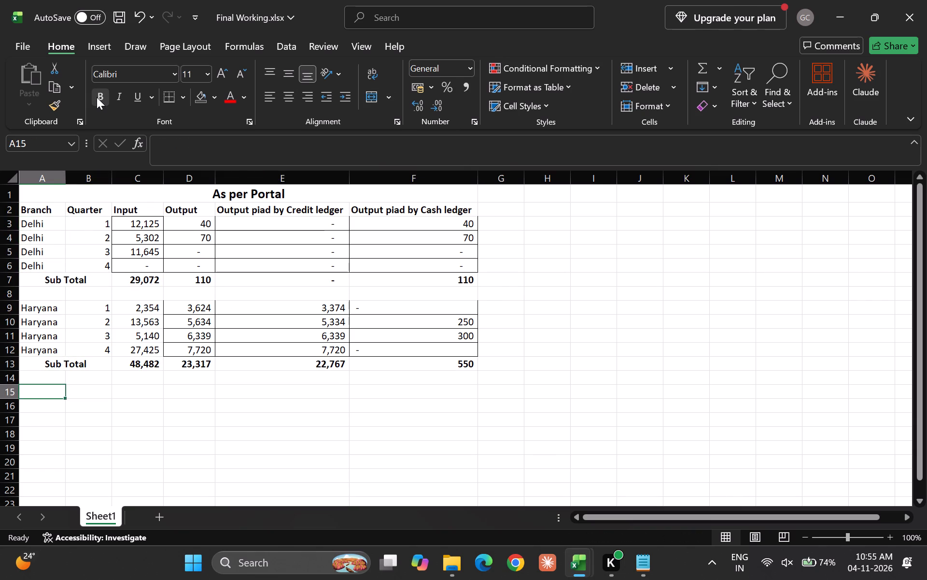
key("Right")
key("Left")
key("shift+Right")
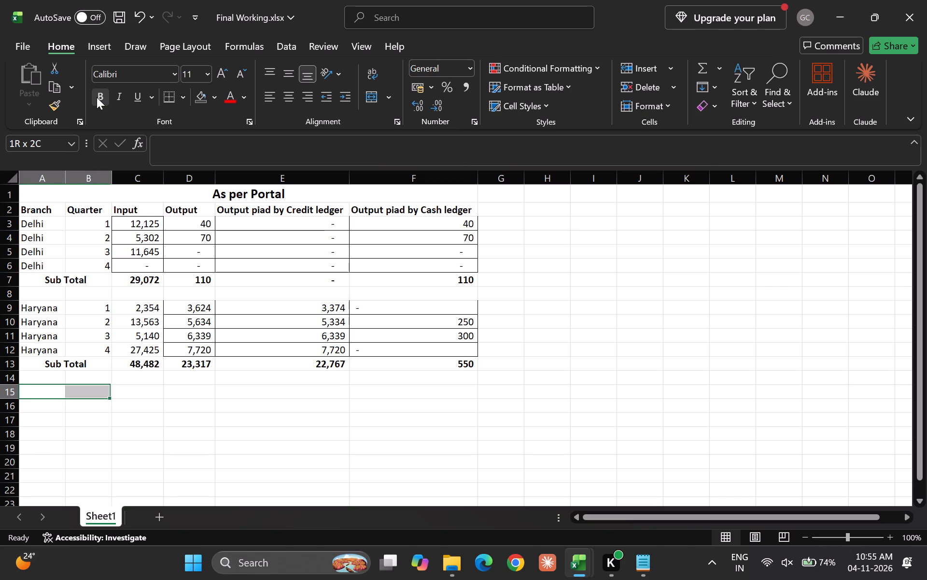
type("Grand Totyal")
key("BackSpace")
key("BackSpace")
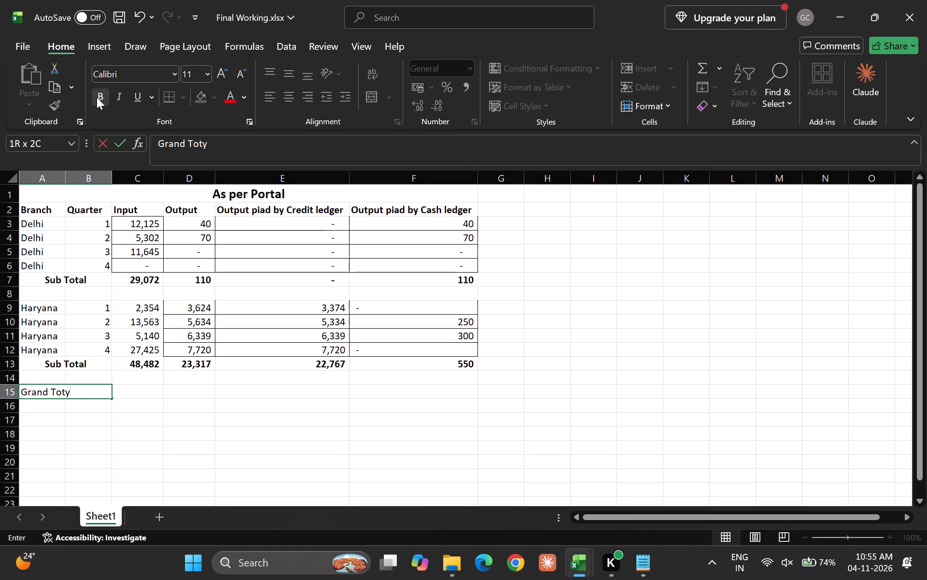
key("BackSpace")
type("al")
key("Return")
Merge and center the Grand Total label across A15:B15.
key("Up")
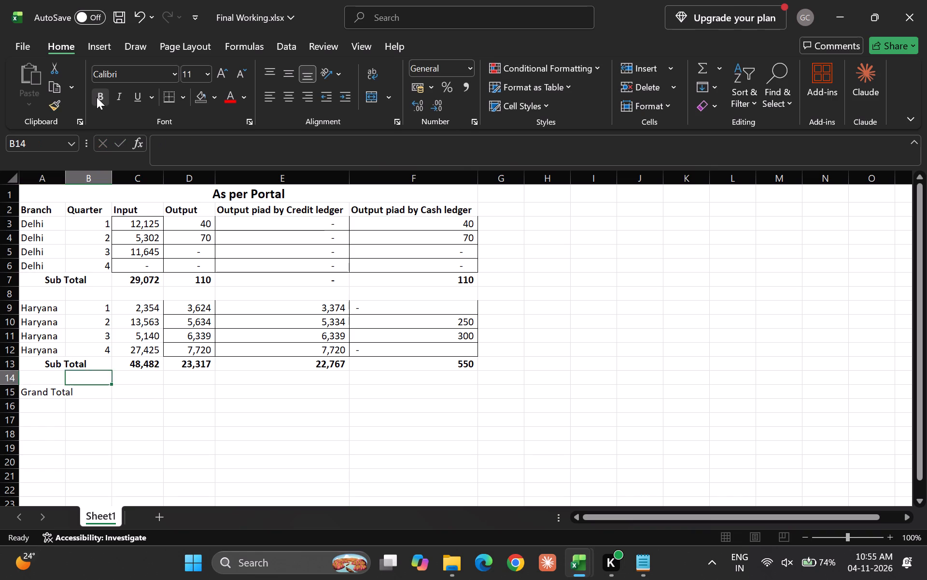
key("Down")
key("Left")
key("shift+Right")
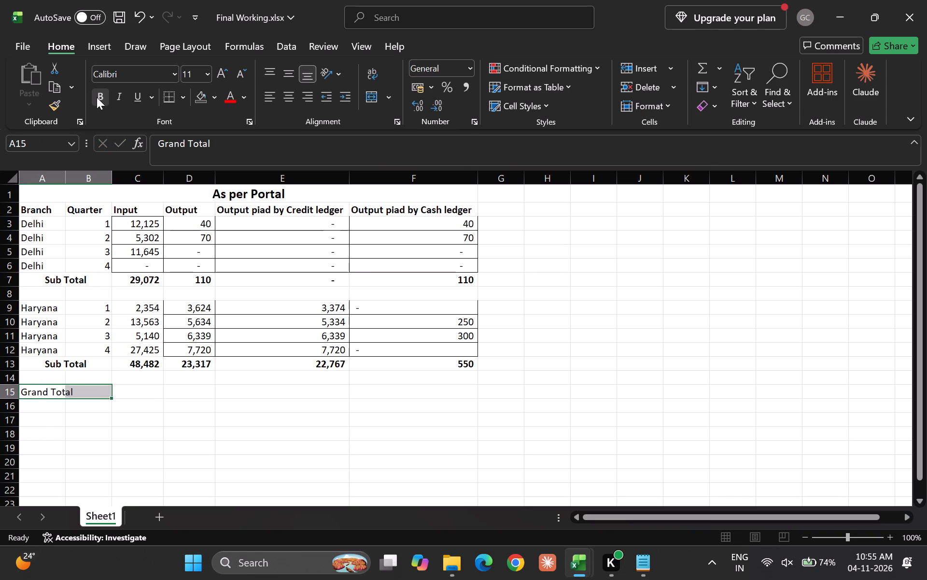
key("alt+h")
type("mc")
key("Down")
key("Up")
key("Right")
key("Left")
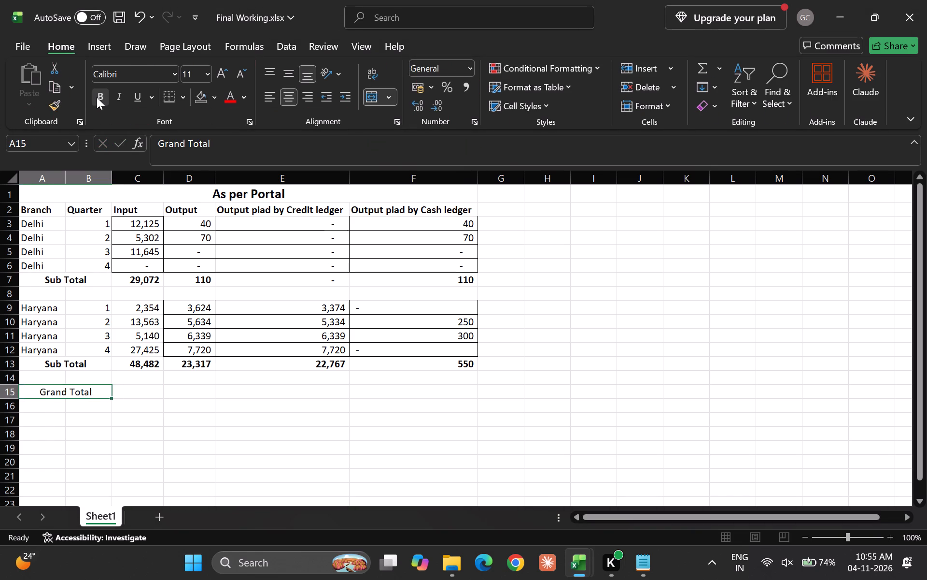
Set the font size of the Grand Total label and the cells C15:F15 to 13.
double_click(219, 72)
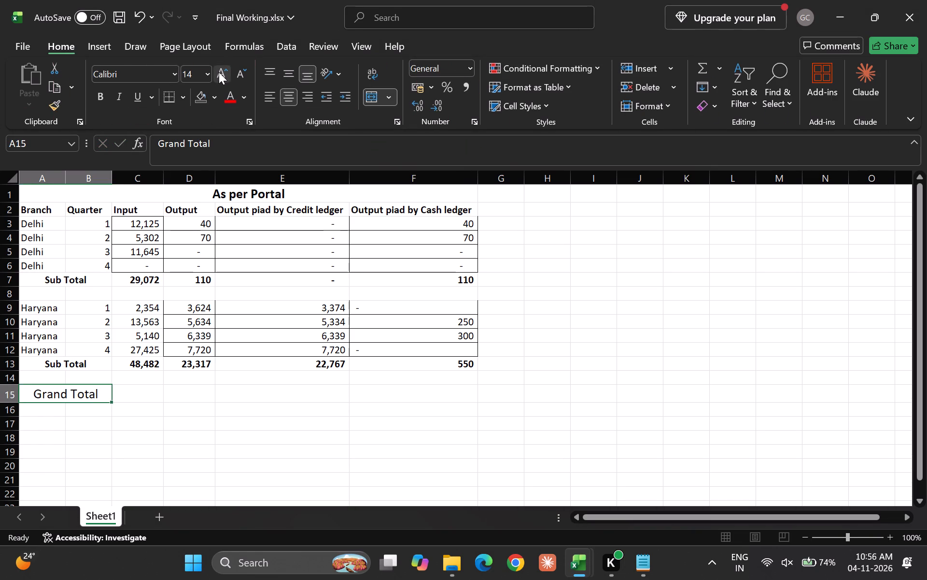
left_click(196, 72)
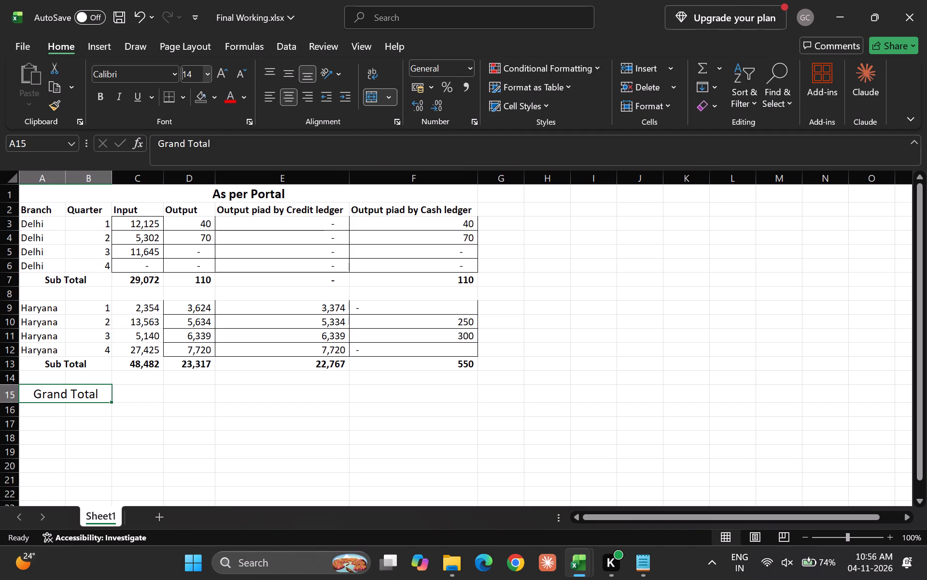
type("13")
key("Return")
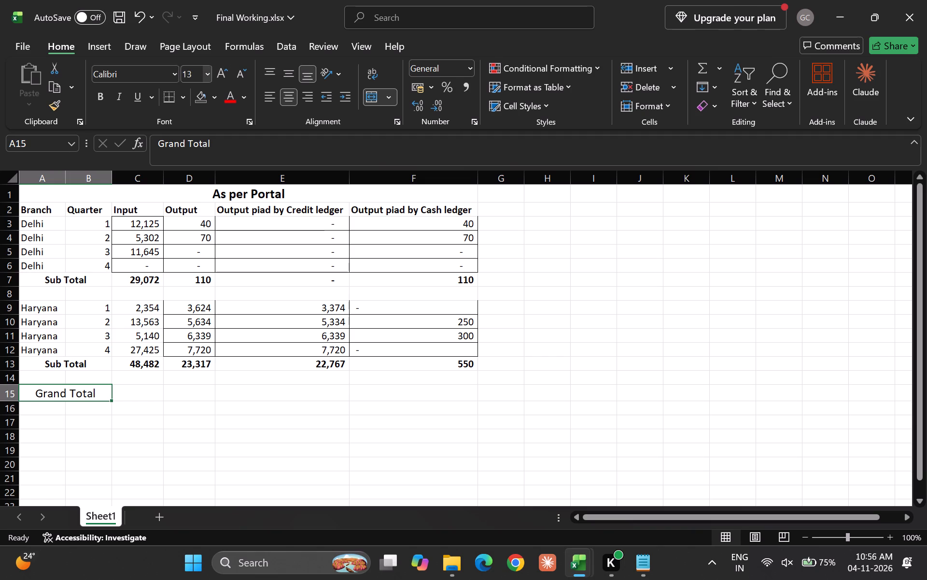
key("Down")
key("Up")
key("Right")
key("shift+Right")
key("shift+Right")
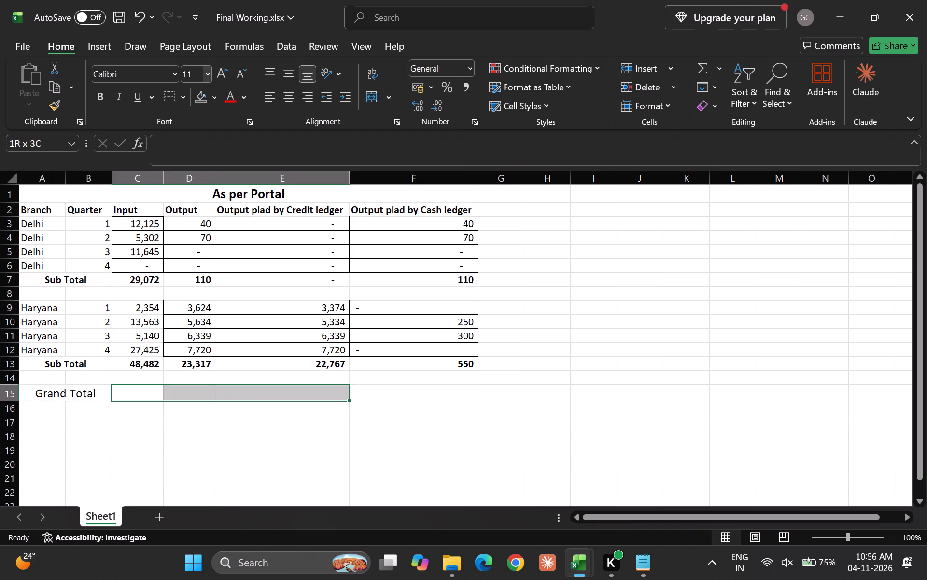
key("shift+Right")
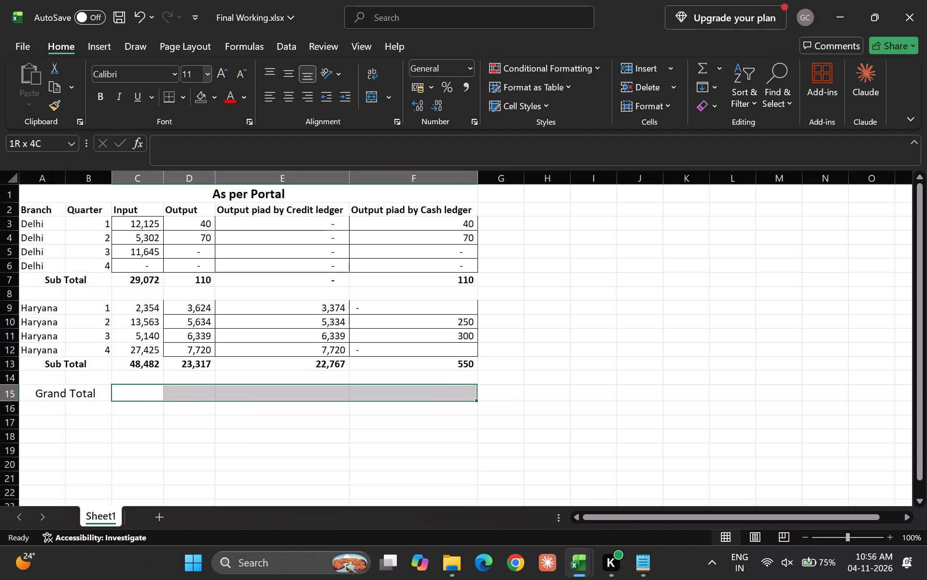
left_click(190, 72)
type("13")
key("Return")
Make the cells C15:F15 and the Grand Total label bold.
left_click(102, 98)
key("Left")
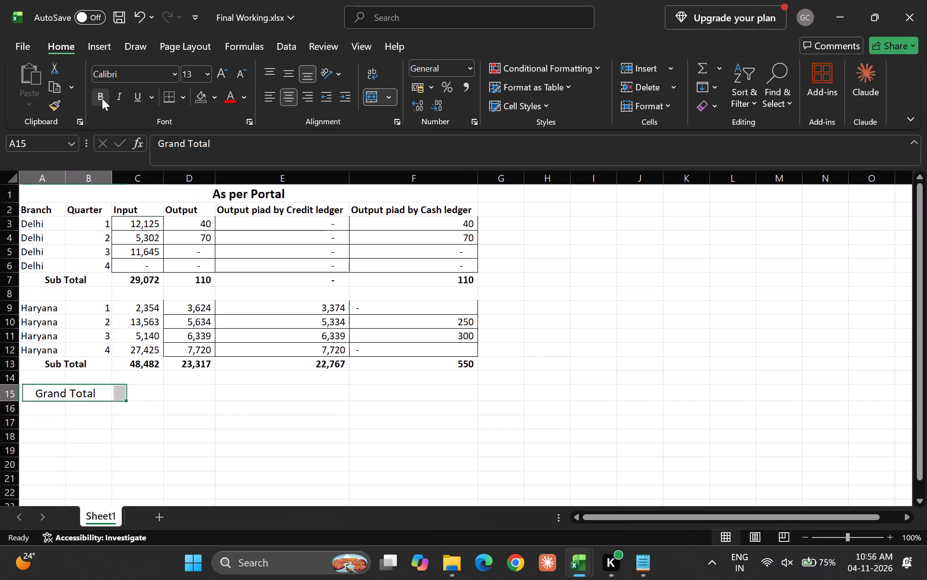
key("F4")
Enter the formula =C13+C7 in C15 to add the Haryana and Delhi input subtotals.
key("Up")
key("Right")
key("Down")
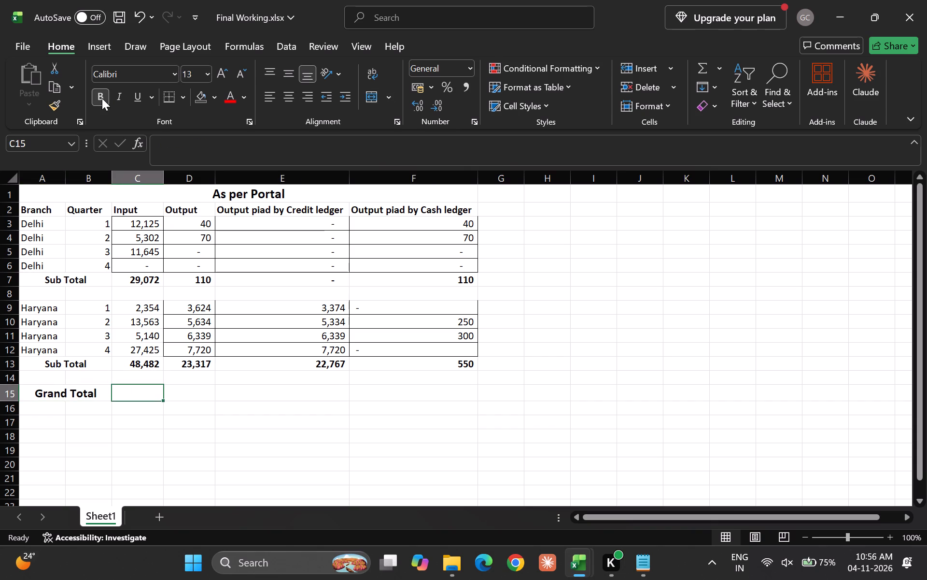
key("equal")
key("Up")
key("Up")
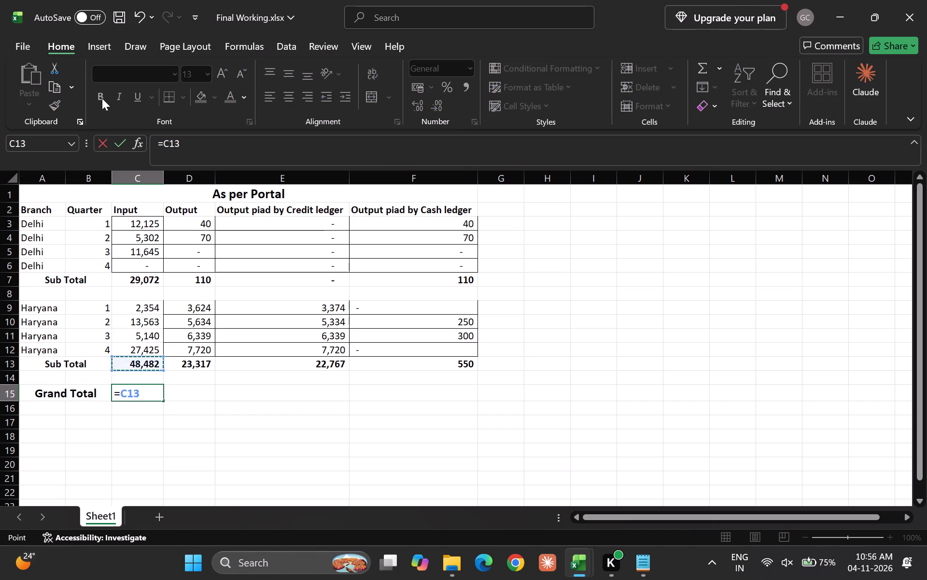
key("shift+plus")
key("Up")
key("Up")
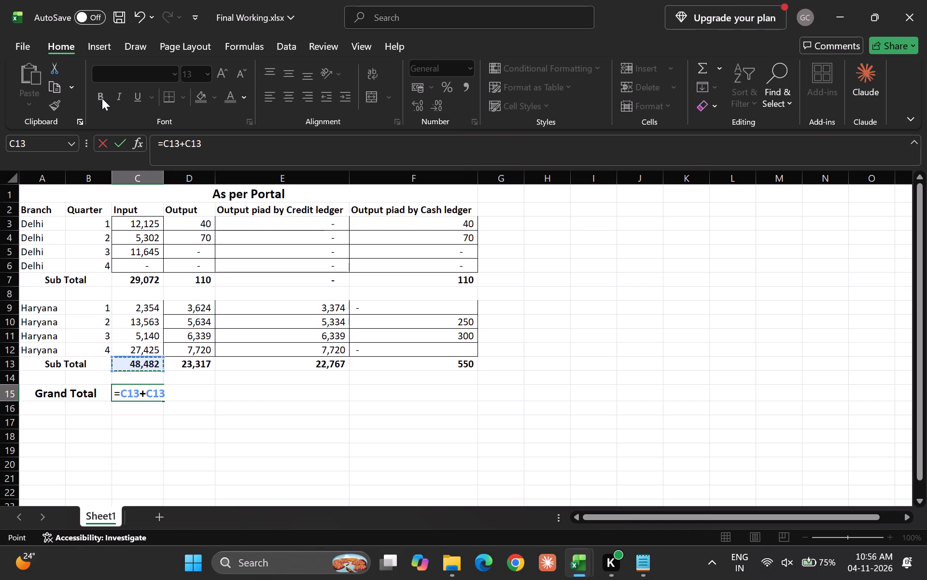
key("Up")
key("Up")
key("Up")
key("Up")
key("Up")
key("Up")
key("Return")
Fill the C15 grand total formula across to F15.
key("Up")
key("Right")
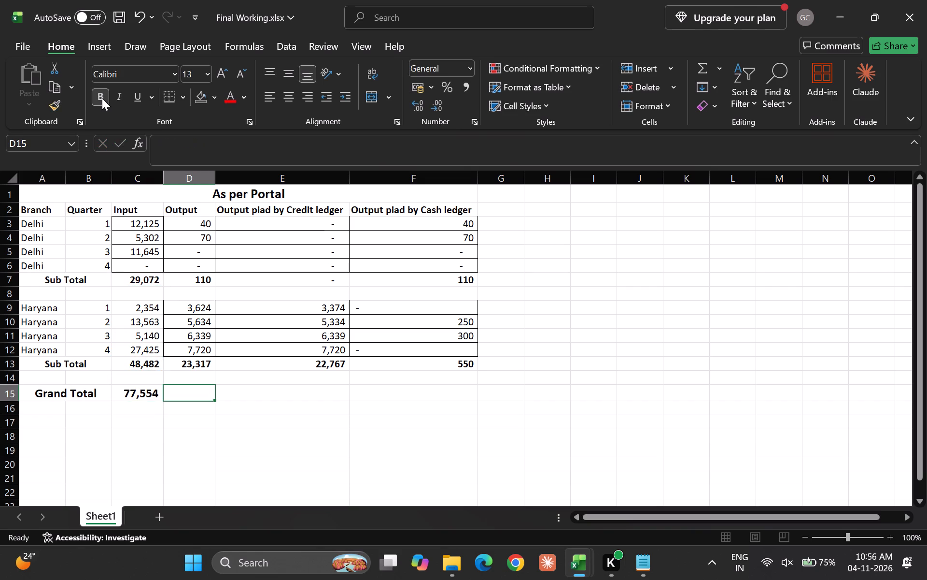
key("Left")
key("shift+Right")
key("shift+Right")
key("shift+Right")
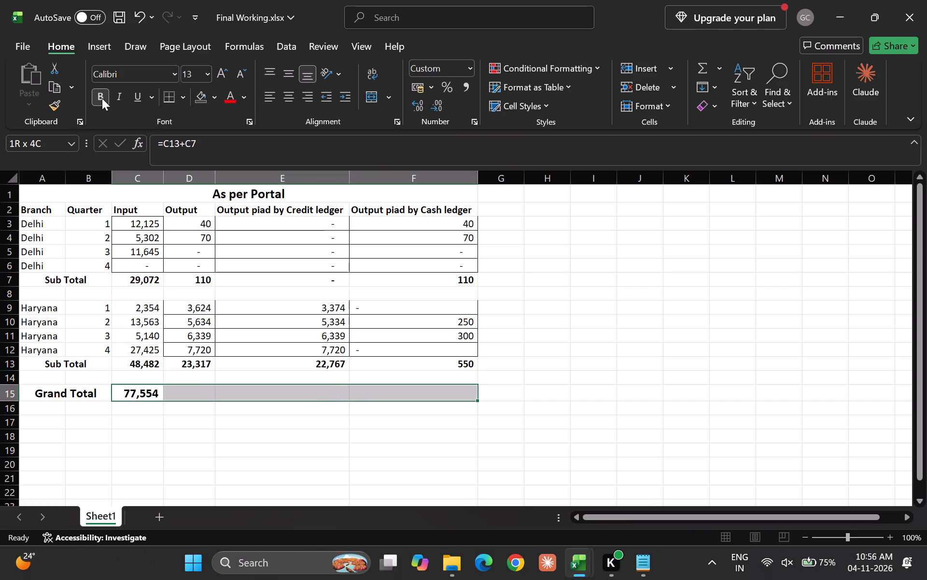
key("ctrl+r")
Check the cell references in the grand total formulas in D15, E15 and F15.
key("Right")
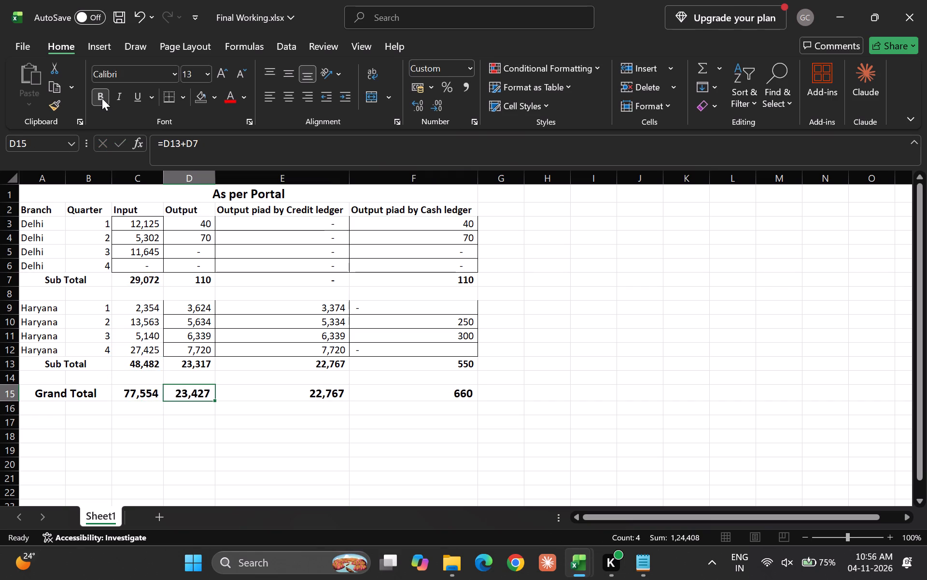
key("F2")
key("Return")
key("Right")
key("Up")
key("F2")
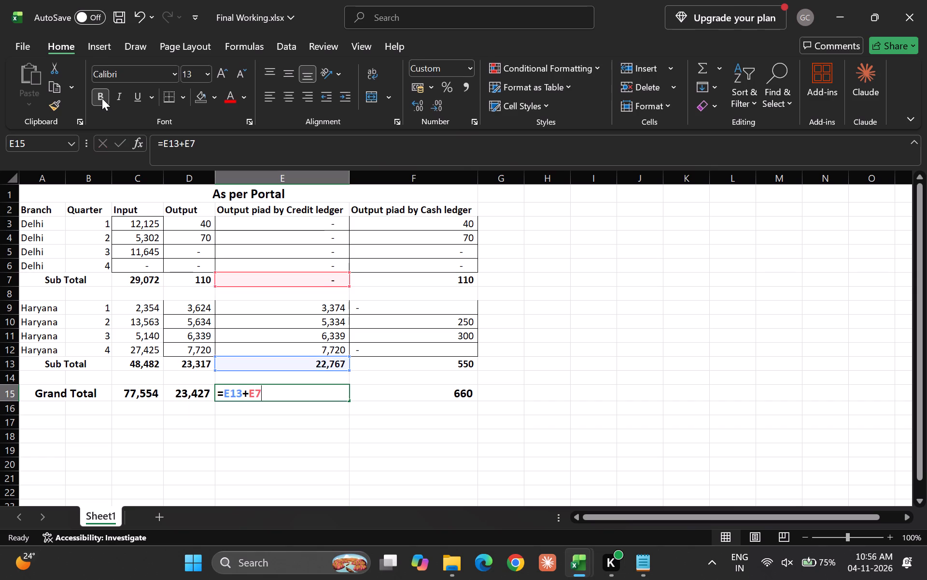
key("Return")
key("Up")
key("Right")
key("F2")
key("Return")
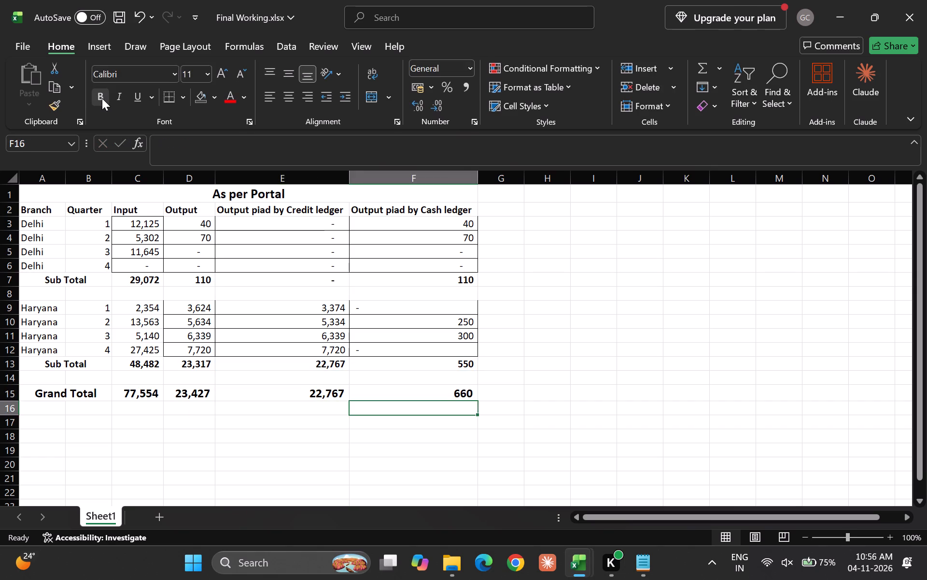
Apply all borders to the table from the As per Portal title through the Haryana Sub Total row, A1:F13.
key("Up")
key("Left")
key("Up")
key("Up")
key("Up")
key("Up")
key("Left")
key("Left")
key("Left")
key("Left")
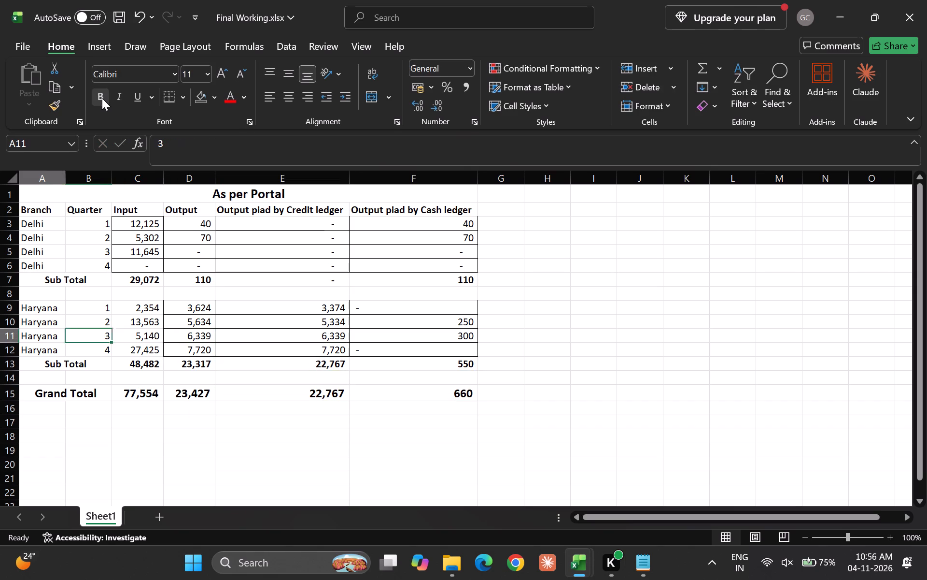
key("Down")
key("Down")
key("Up")
key("Down")
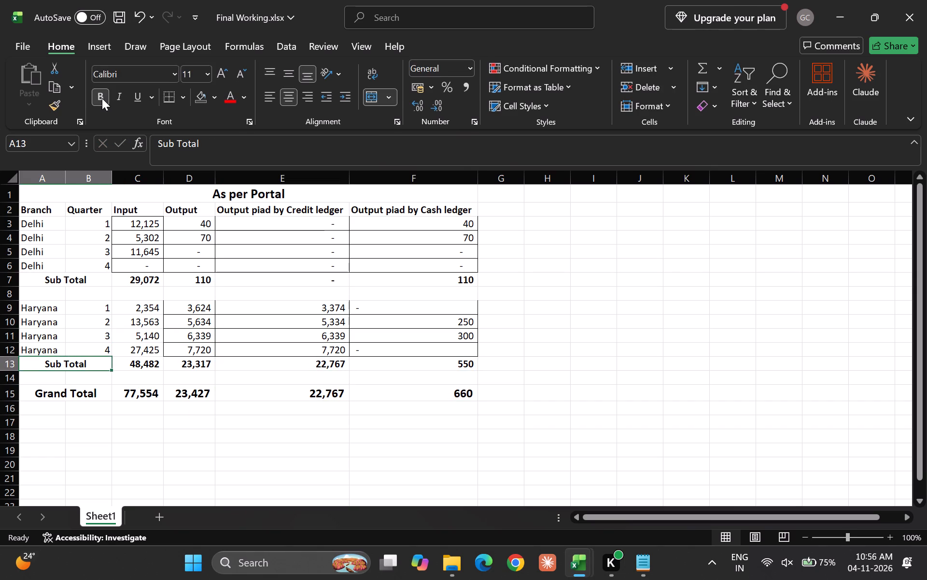
key("ctrl+a")
key("shift+Up")
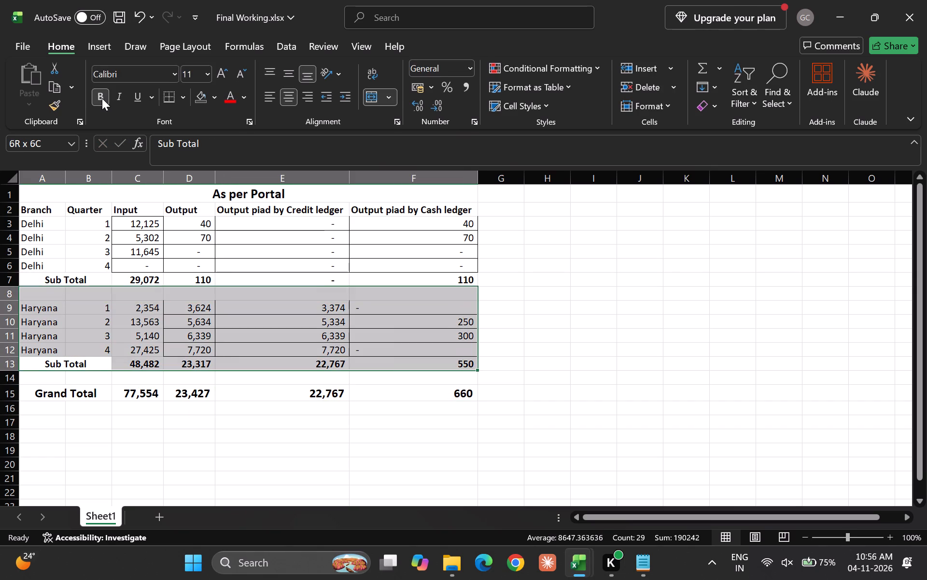
key("shift+Up")
key("shift+Up")
key("shift+Up")
key("shift+Up")
key("shift+Up")
key("shift+Up")
key("shift+Up")
type("hba")
Apply thick outside borders to each cell of the Grand Total row, from A15 through F15.
key("Down")
key("Down")
key("Down")
key("Up")
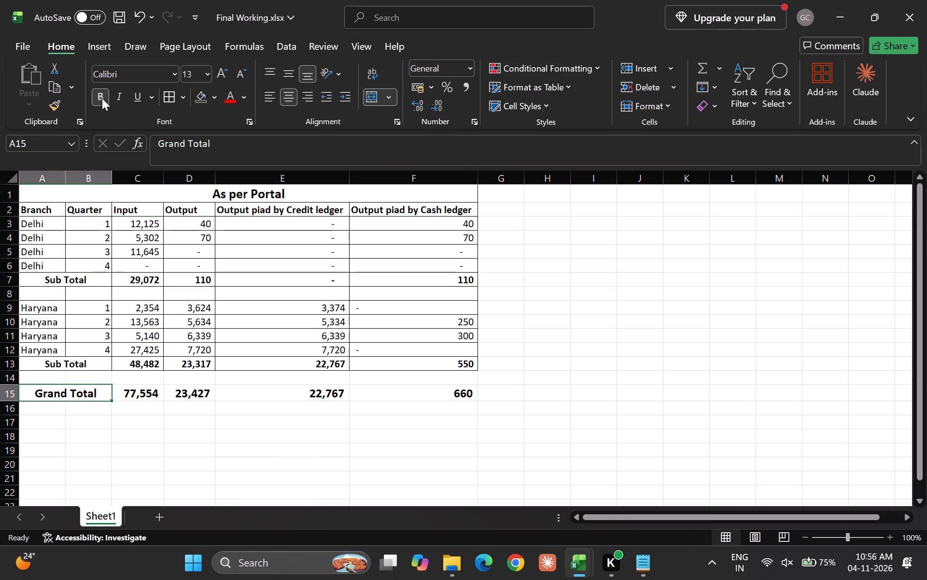
key("alt+h")
type("bt")
key("Right")
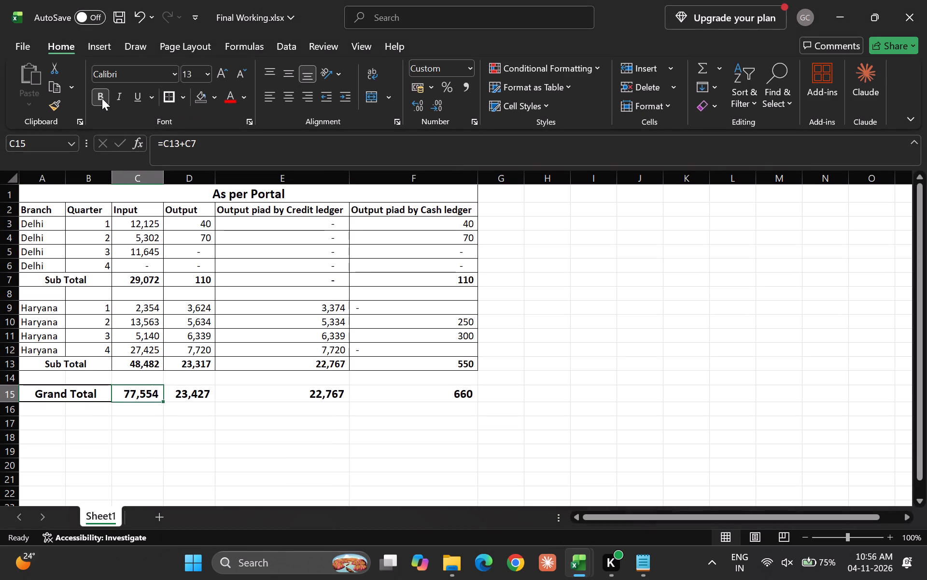
key("F4")
key("Right")
key("F4")
key("Right")
key("F4")
key("Right")
key("F4")
Apply thick outside borders to each cell of the Haryana Sub Total row, from F13 back to A13.
key("Up")
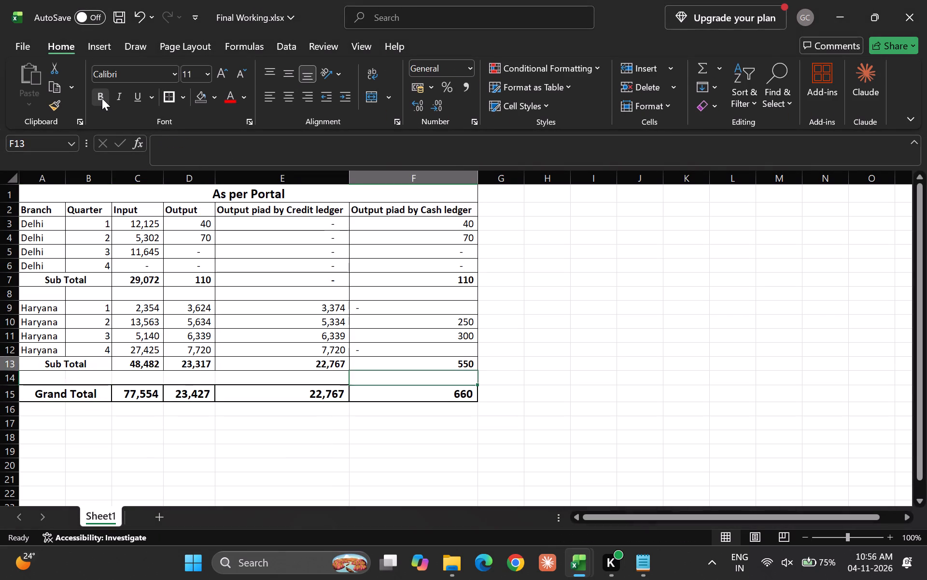
key("Up")
key("F4")
key("Left")
key("F4")
key("Left")
key("F4")
key("Left")
key("F4")
key("Left")
key("F4")
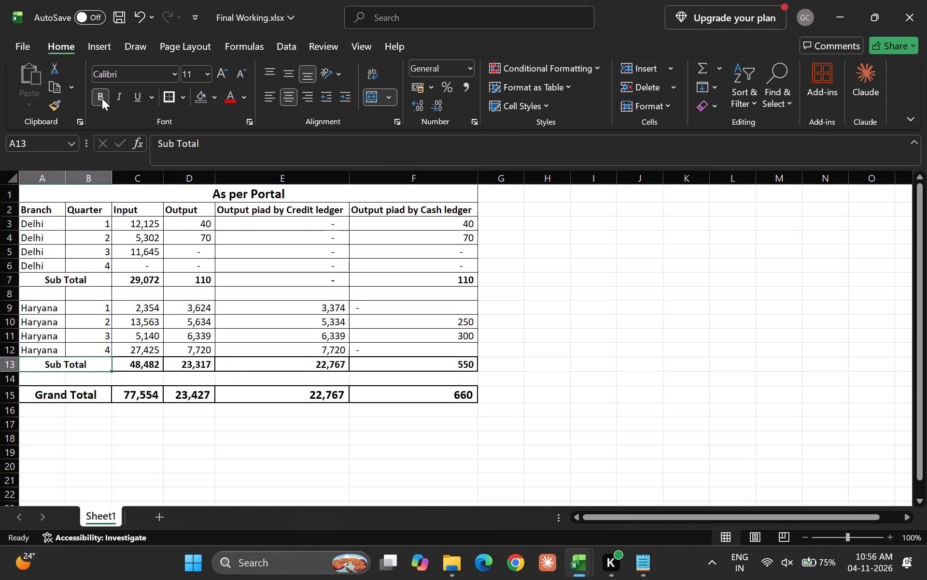
key("Left")
key("F4")
Apply thick outside borders to each cell of the Delhi Sub Total row, from A7 through F7.
key("Up")
key("Up")
key("Up")
key("Up")
key("Up")
key("Up")
key("F4")
key("Right")
key("F4")
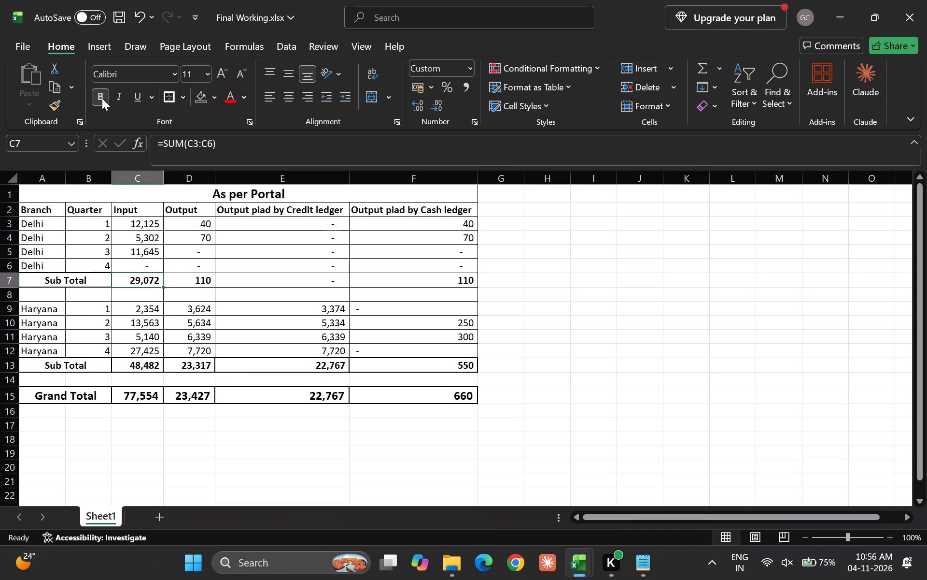
key("Right")
key("F4")
key("Right")
key("F4")
key("Right")
key("F4")
Apply thick outside borders to each column header cell, from F2 back to A2.
key("Up")
key("Up")
key("Up")
key("Up")
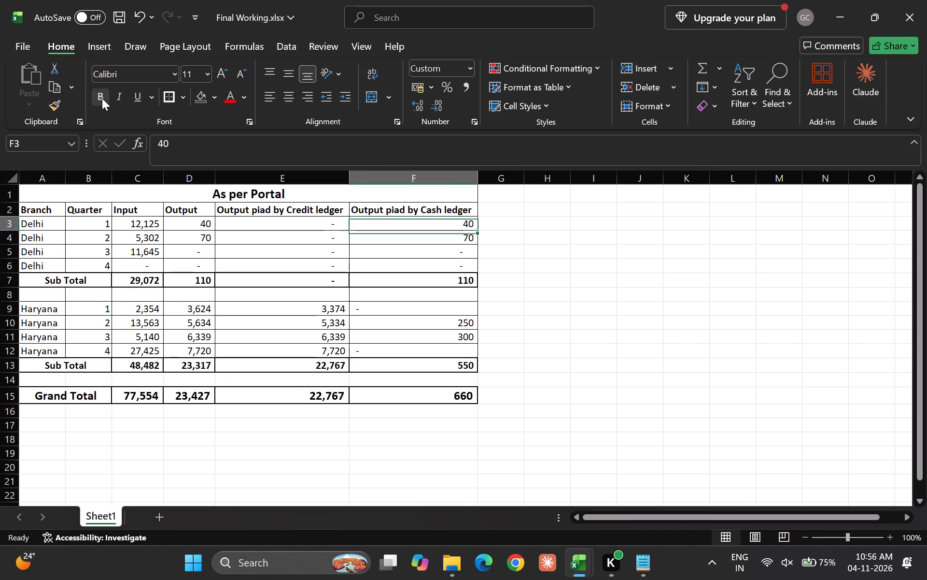
key("Up")
key("F4")
key("Left")
key("F4")
key("Left")
key("F4")
key("Left")
key("F4")
key("Left")
key("F4")
key("Left")
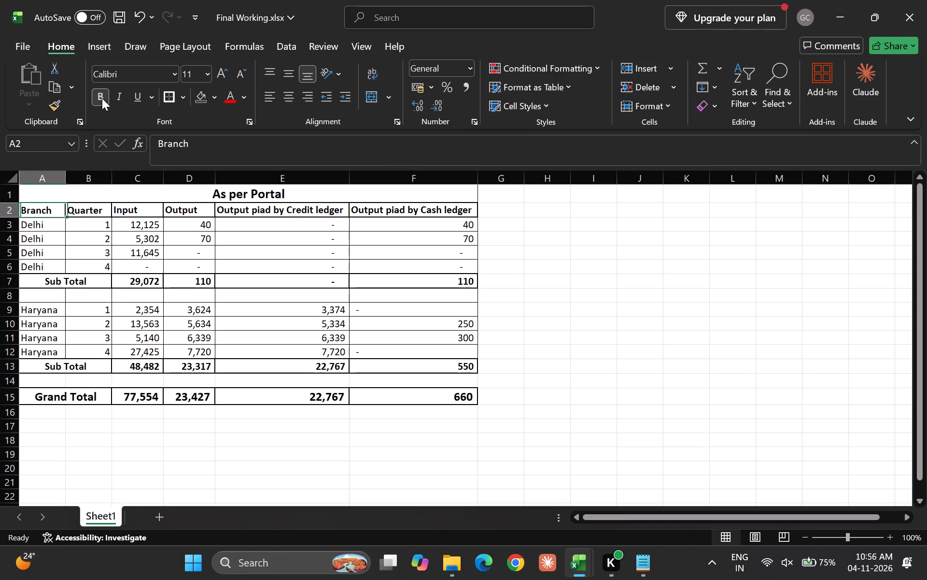
key("F4")
Apply thick outside borders to the merged As per Portal title in row 1.
key("Up")
key("F4")
Delete the blank row 8 between the Delhi Sub Total and the first Haryana row.
key("Down")
key("Up")
key("Right")
key("Down")
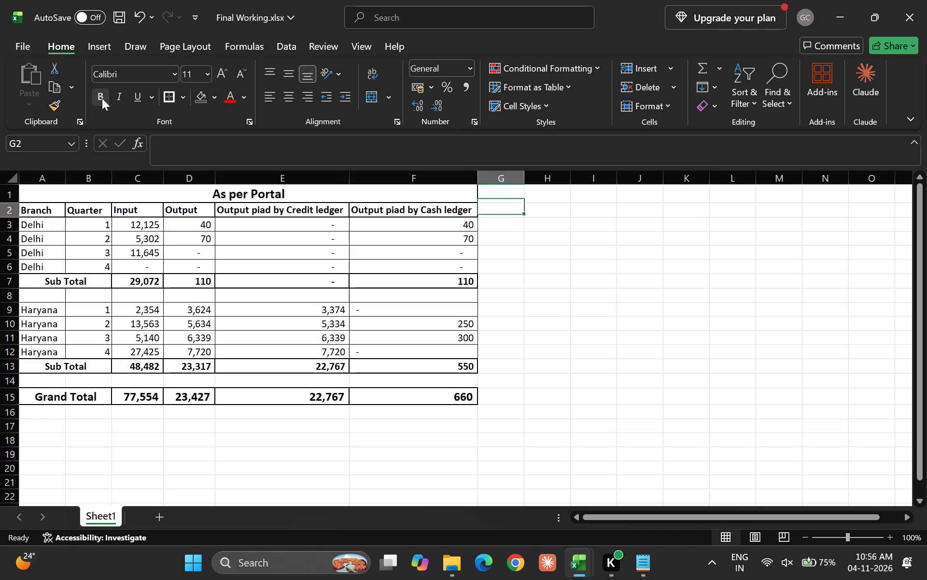
key("Down")
key("Down")
key("Right")
key("Down")
key("Down")
key("Down")
key("Down")
key("Left")
key("Left")
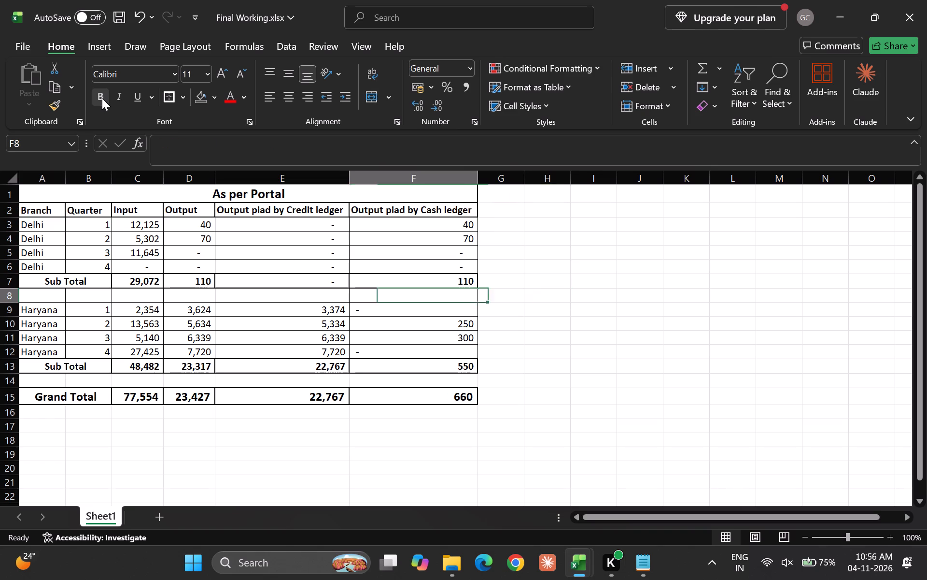
key("shift+space")
key("ctrl+minus")
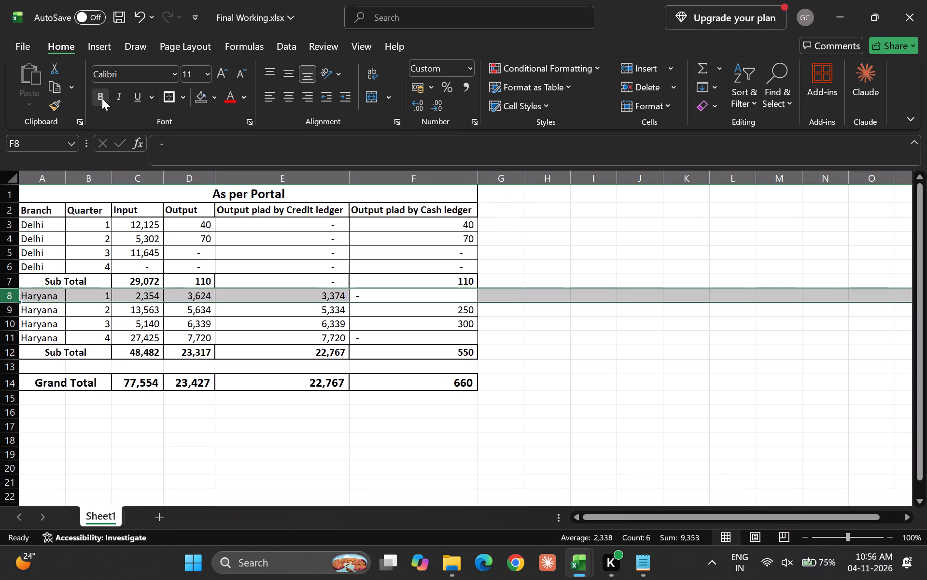
Save the workbook.
key("Down")
key("Up")
key("Right")
key("Down")
key("Up")
key("Right")
key("Down")
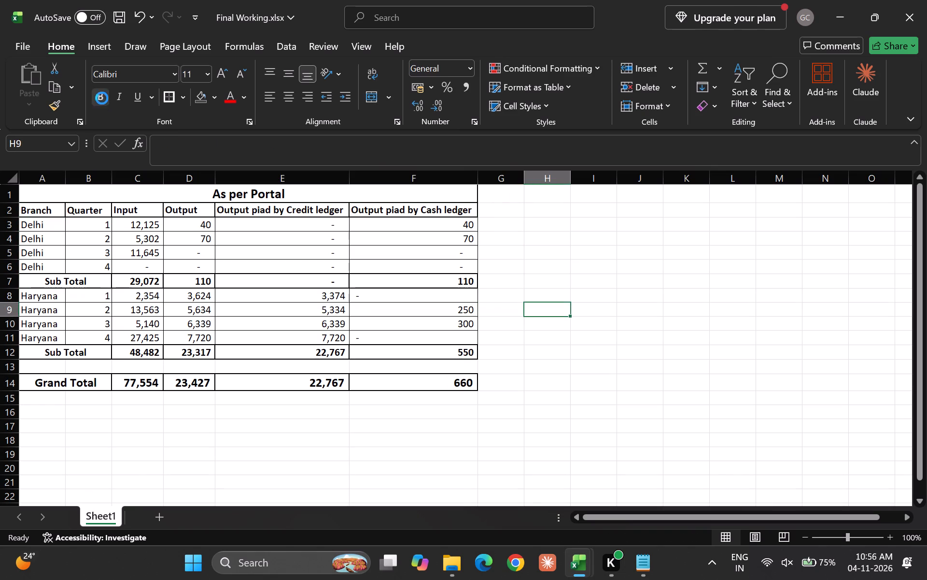
key("ctrl+s")
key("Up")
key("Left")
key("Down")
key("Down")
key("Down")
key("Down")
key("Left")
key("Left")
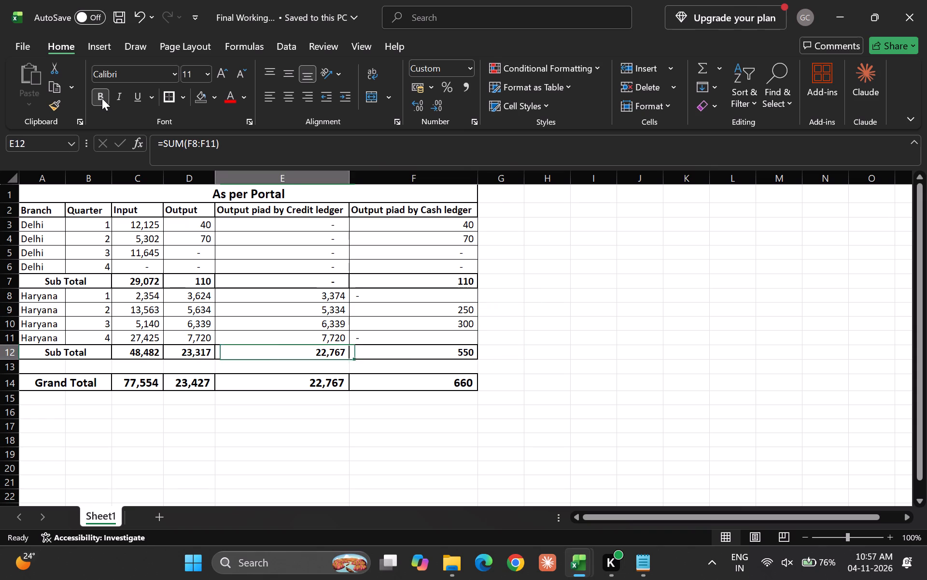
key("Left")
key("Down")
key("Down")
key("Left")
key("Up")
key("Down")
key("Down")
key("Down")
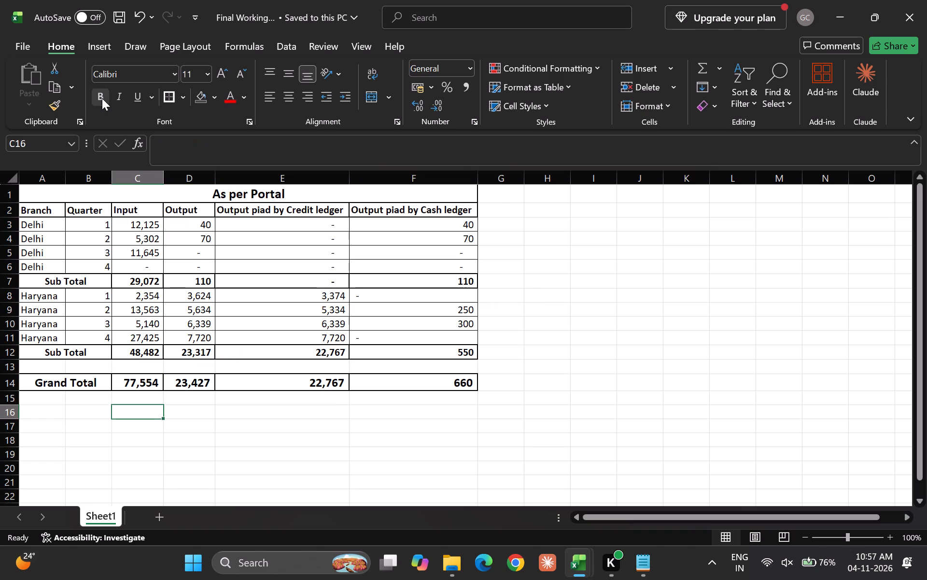
Save the workbook again.
key("ctrl+s")
Enter the title As per Books in H1, one column clear of the As per Portal table.
key("Right")
key("Right")
key("Up")
key("Up")
key("Down")
key("Down")
key("Down")
key("Up")
key("Right")
key("Right")
key("Right")
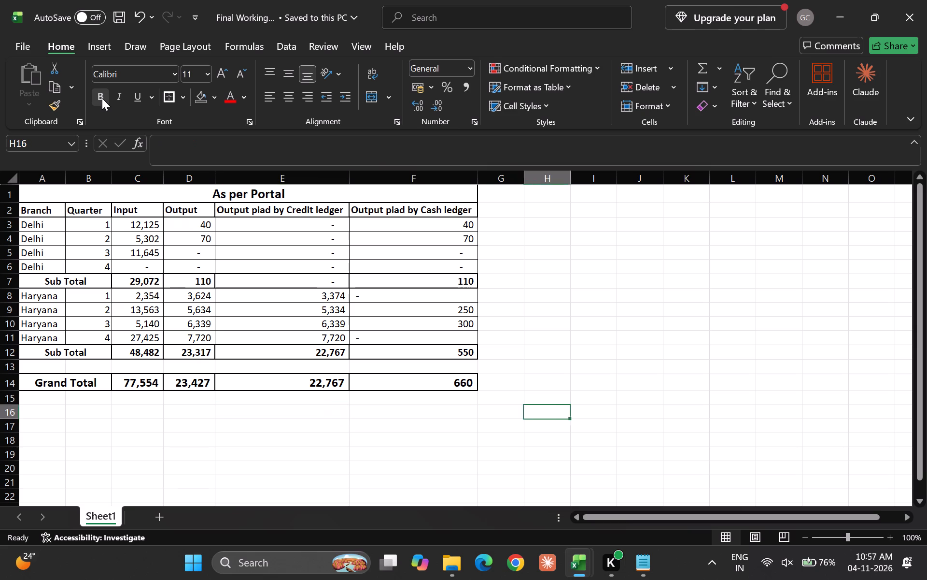
key("Right")
key("Up")
key("Up")
key("Up")
key("Up")
key("Up")
key("Up")
key("Up")
key("Up")
key("Up")
key("Up")
key("Up")
key("Up")
key("Up")
key("Up")
key("Up")
key("Up")
key("Up")
key("Up")
key("Up")
key("Left")
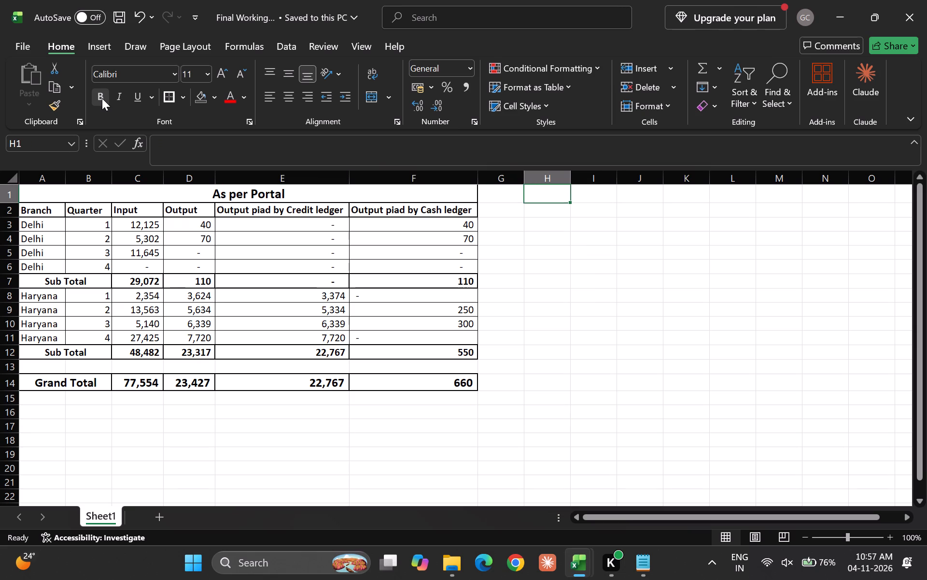
type("As per Books")
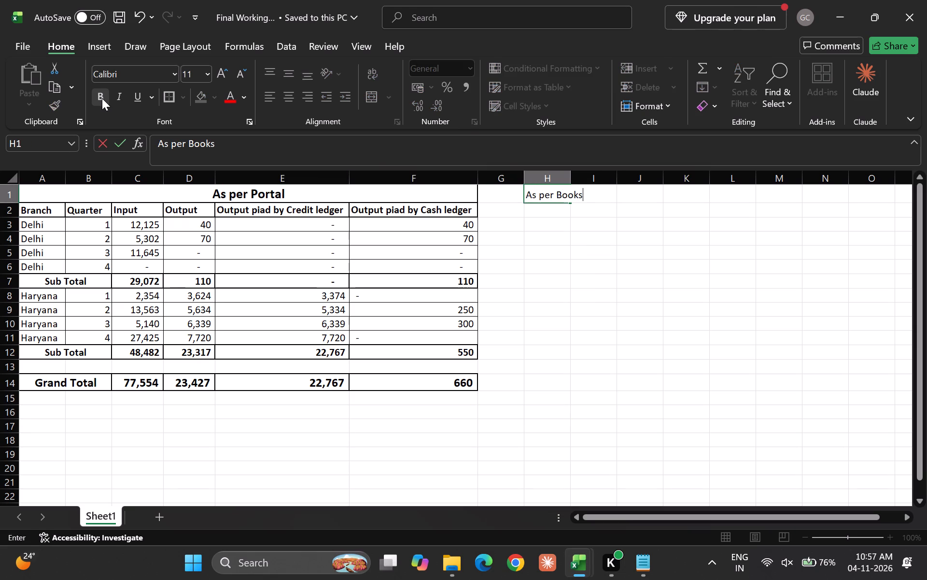
key("Return")
key("Up")
key("Down")
key("Up")
key("Down")
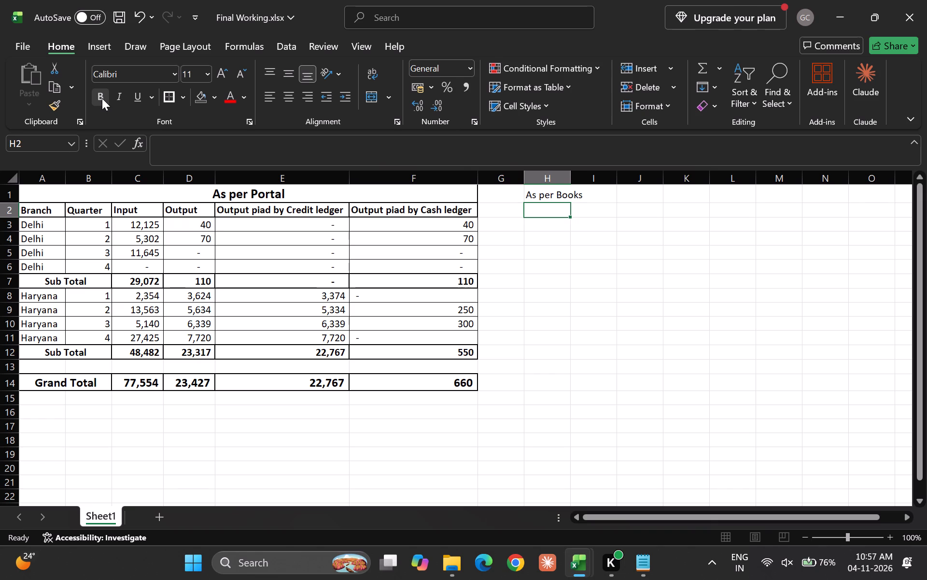
Copy the Quarter, Input and Output headers from B2:D2 into H2:J2 under the As per Books title.
key("Left")
key("Left")
key("Left")
key("Left")
key("Left")
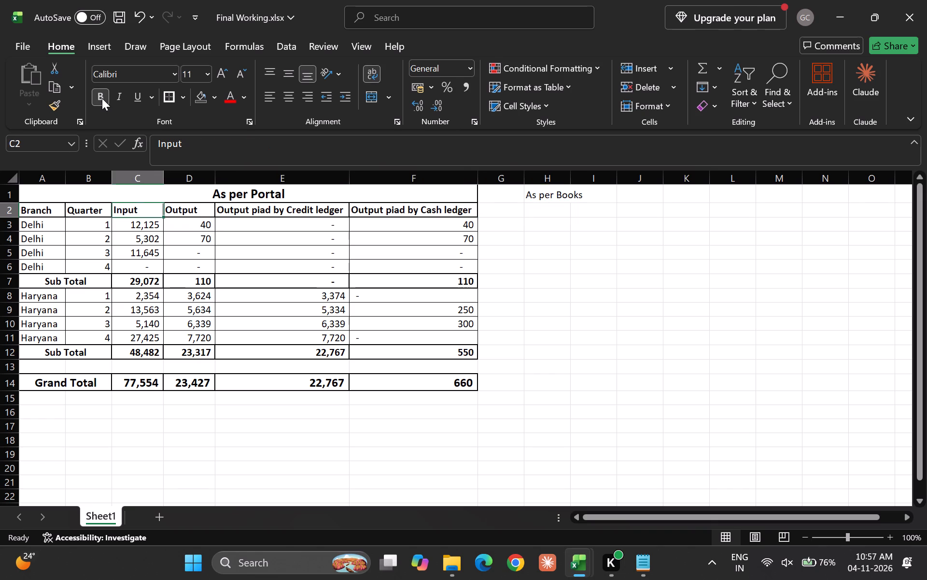
key("Right")
key("Right")
key("Right")
key("Right")
key("Right")
key("Down")
key("Up")
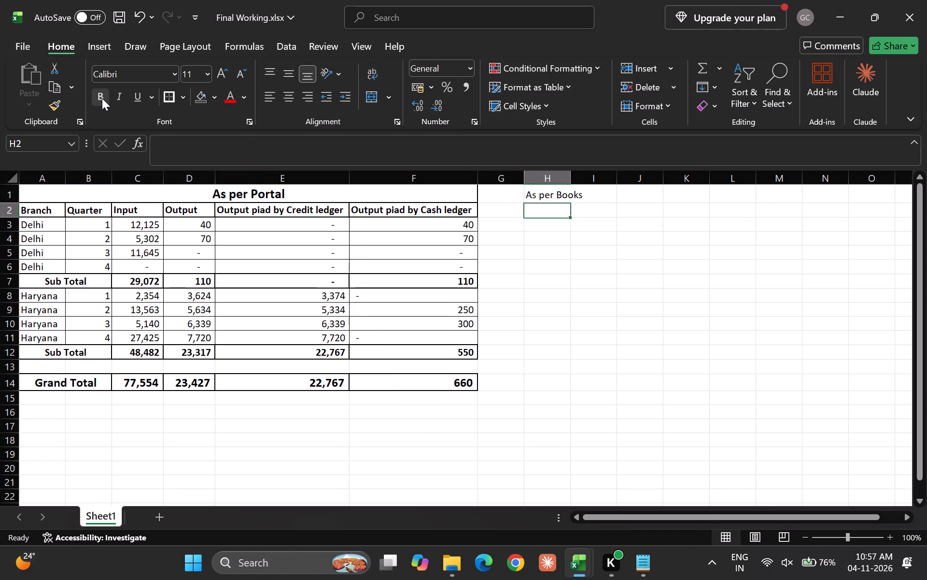
key("Left")
key("Left")
key("Left")
key("Left")
key("Left")
key("Left")
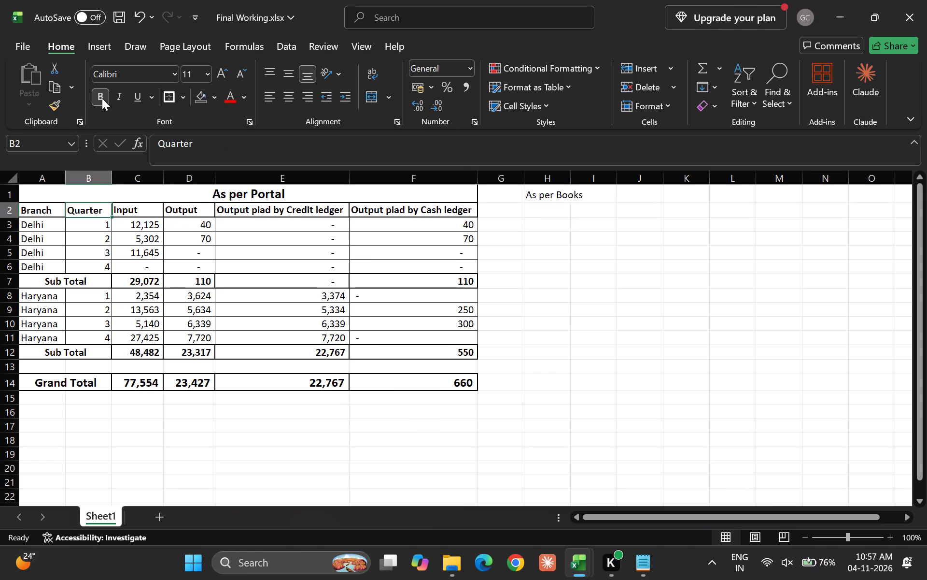
key("shift+Right")
key("shift+Right")
key("ctrl+c")
key("Right")
key("Right")
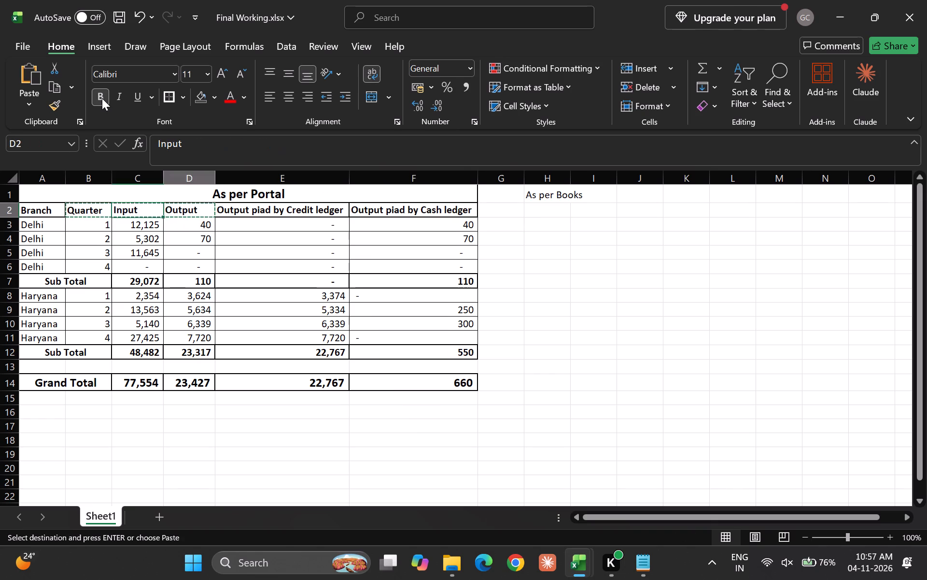
key("Right")
key("Right")
key("Right")
key("Right")
key("Return")
key("Down")
key("Up")
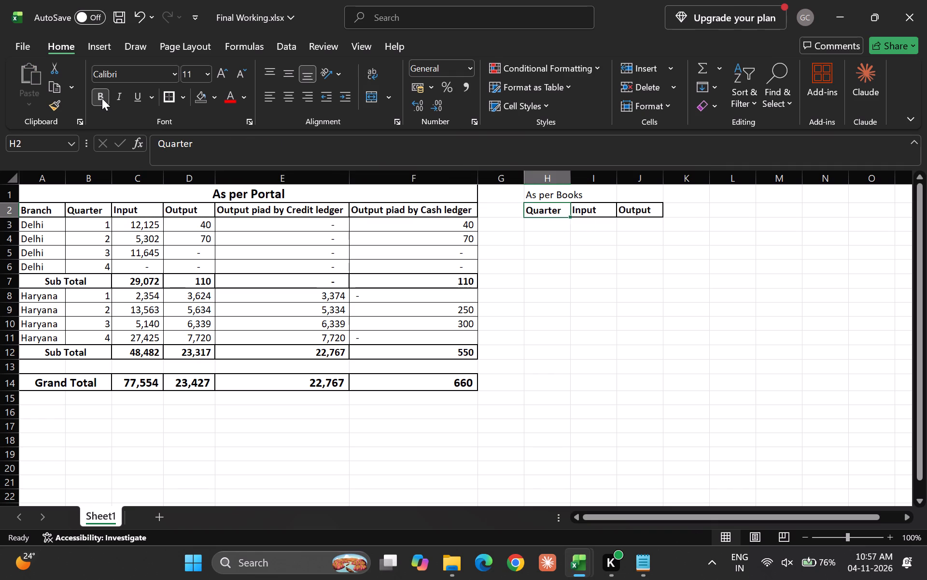
Save the workbook with the new As per Books headers.
key("Up")
key("Left")
key("Left")
key("Down")
key("Up")
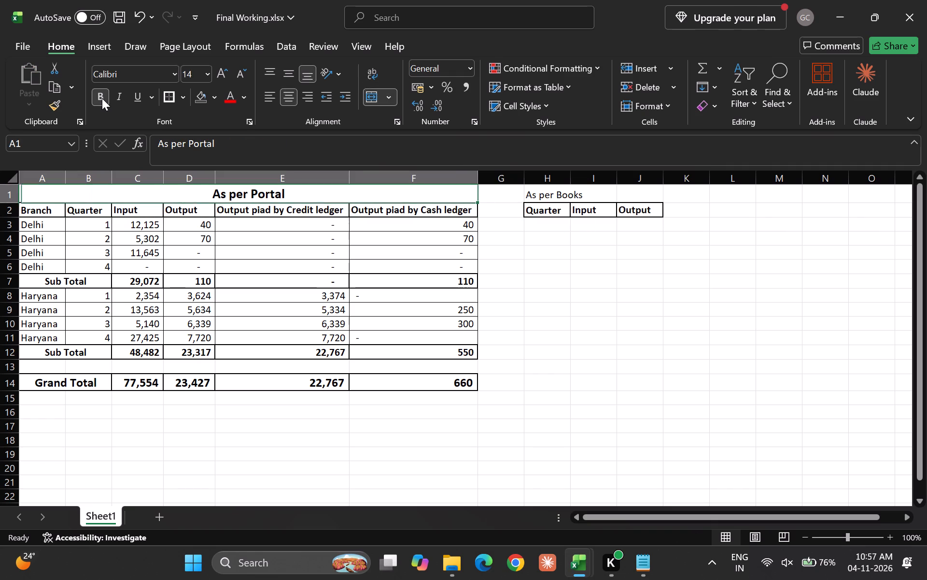
key("Right")
key("Right")
key("Down")
key("Down")
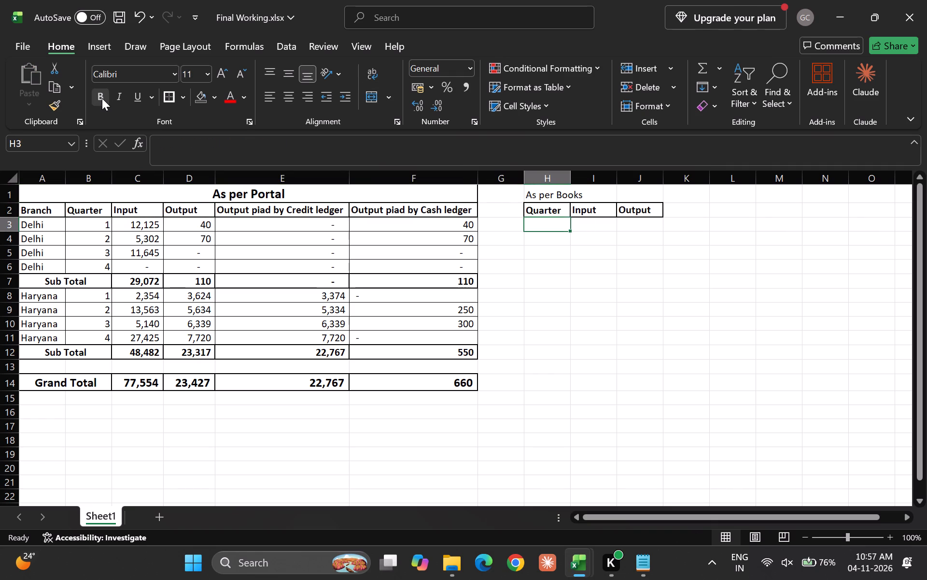
key("ctrl+s")
Enter quarter numbers 1, 2, 3 and 4 in H3:H6 under the As per Books Quarter header.
key("Down")
key("Up")
key("1")
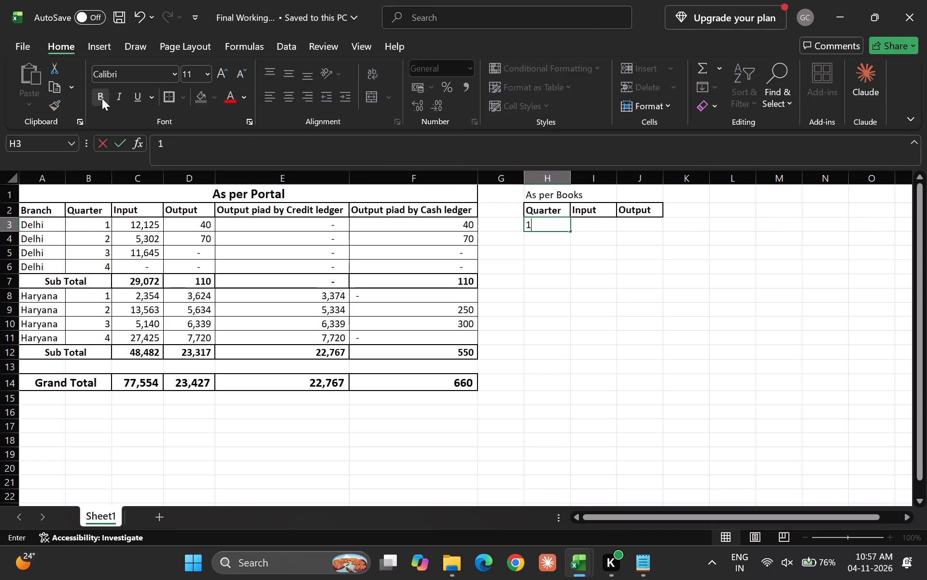
key("Return")
key("2")
key("Return")
key("3")
key("Return")
key("4")
key("Return")
Copy the Grand Total label from A14 into H7, directly below quarter 4 of the As per Books table.
key("Up")
key("Right")
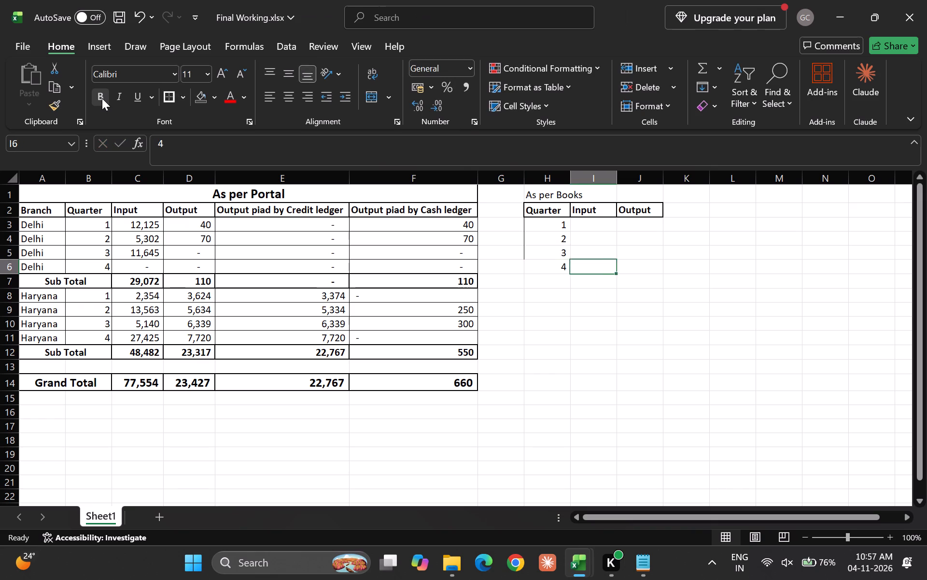
key("Down")
key("Left")
key("Left")
key("Left")
key("Left")
key("Left")
key("Down")
key("Down")
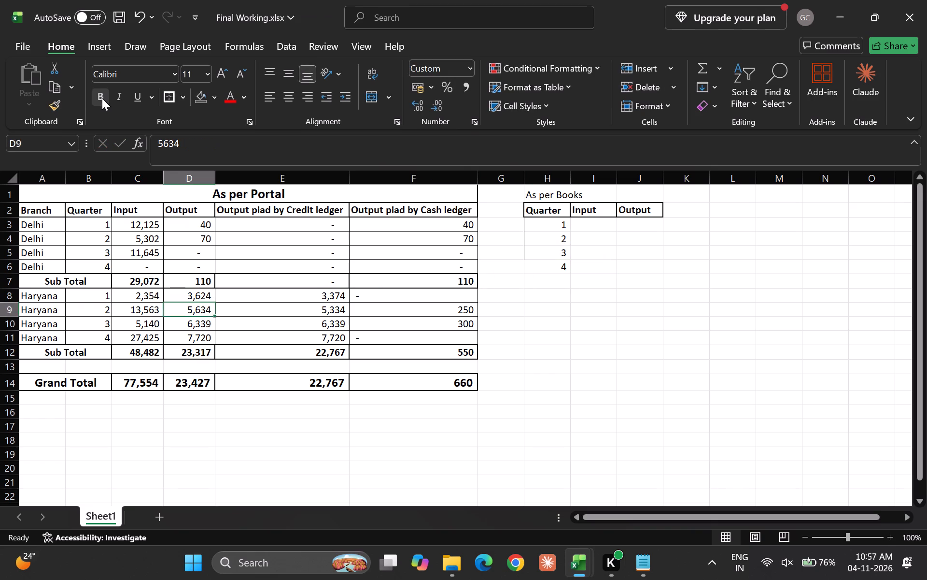
key("Down")
key("Left")
key("Down")
key("Left")
key("Down")
key("Down")
key("Down")
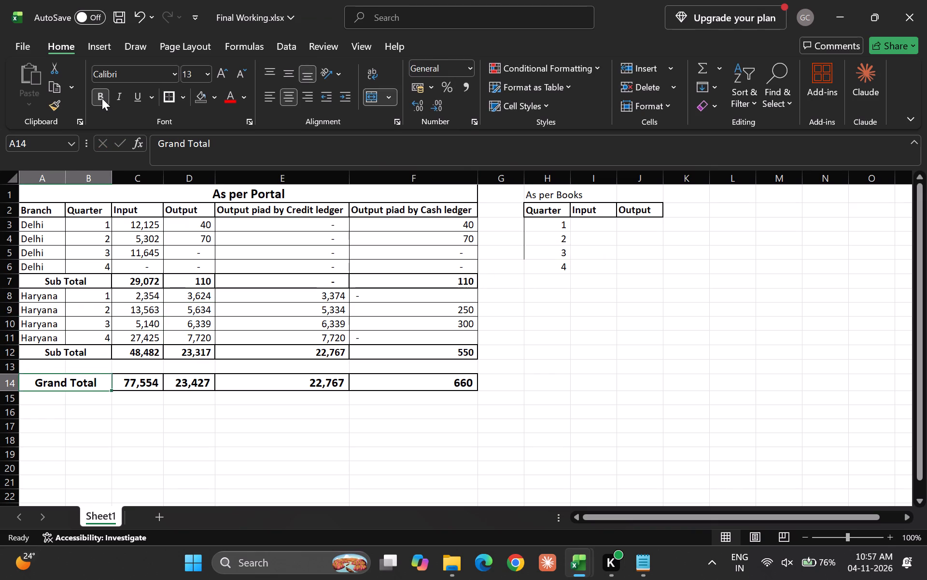
key("ctrl+c")
key("Right")
key("Right")
key("Right")
key("Up")
key("Right")
key("Right")
key("Right")
key("Up")
key("Up")
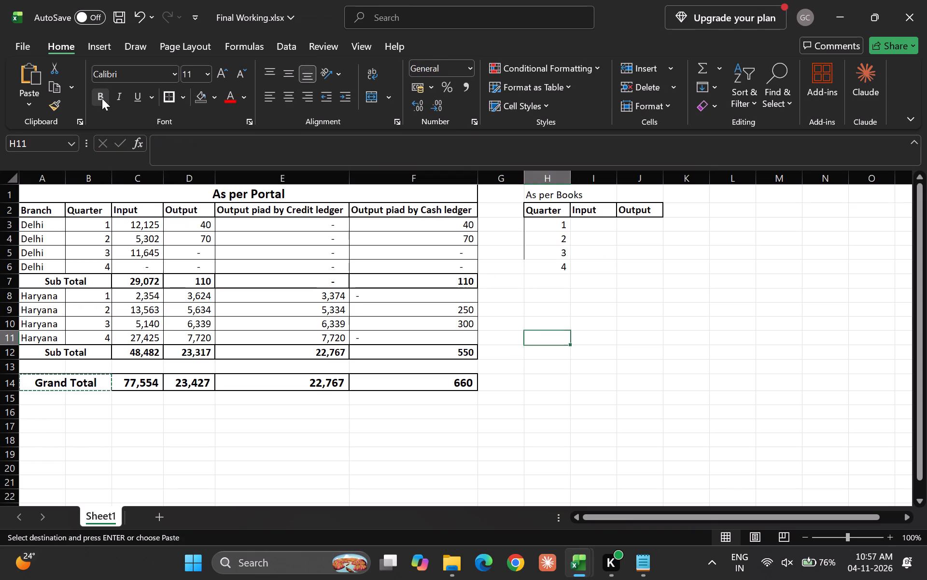
key("Up")
key("Up")
key("Up")
key("Up")
key("Return")
Apply the Currency number format to the copied Grand Total cell and unmerge it so that I7 stands separately.
type("hnc")
key("alt+h")
type("mvc")
key("Down")
key("Up")
Total the Input column in I7 with =SUM(I3:I6).
key("Right")
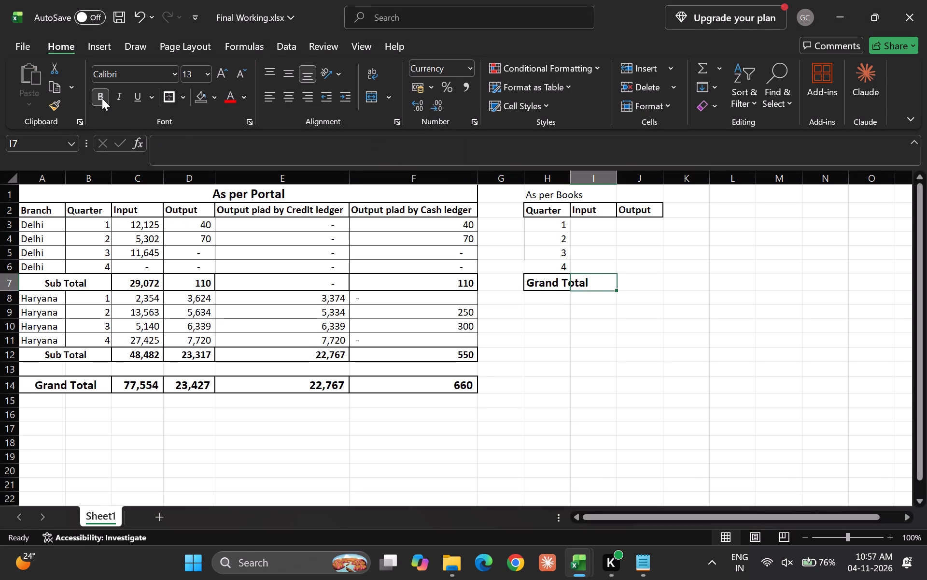
key("Down")
key("Up")
key("alt+equal")
key("Up")
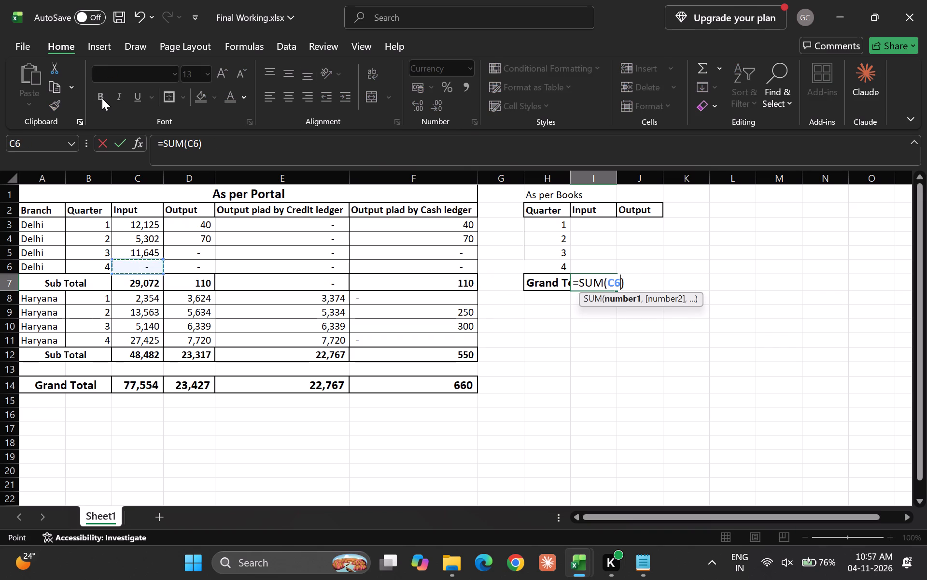
key("Right")
key("Up")
key("Up")
key("Right")
key("Right")
key("Right")
key("Right")
key("Right")
key("Up")
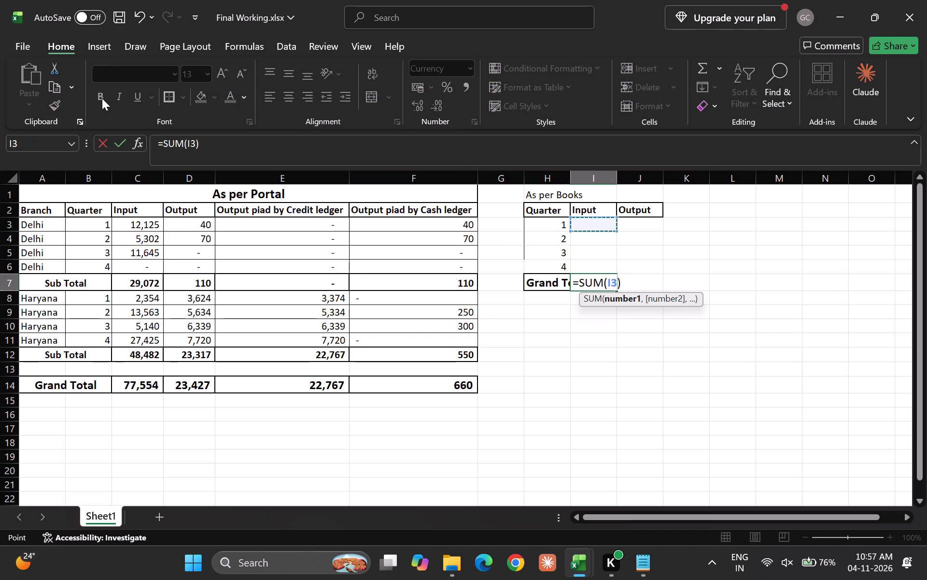
key("shift+Down")
key("shift+Down")
key("shift+Down")
key("Return")
Fill the Input total formula from I7 across to J7 for the Output column.
key("Up")
key("shift+Right")
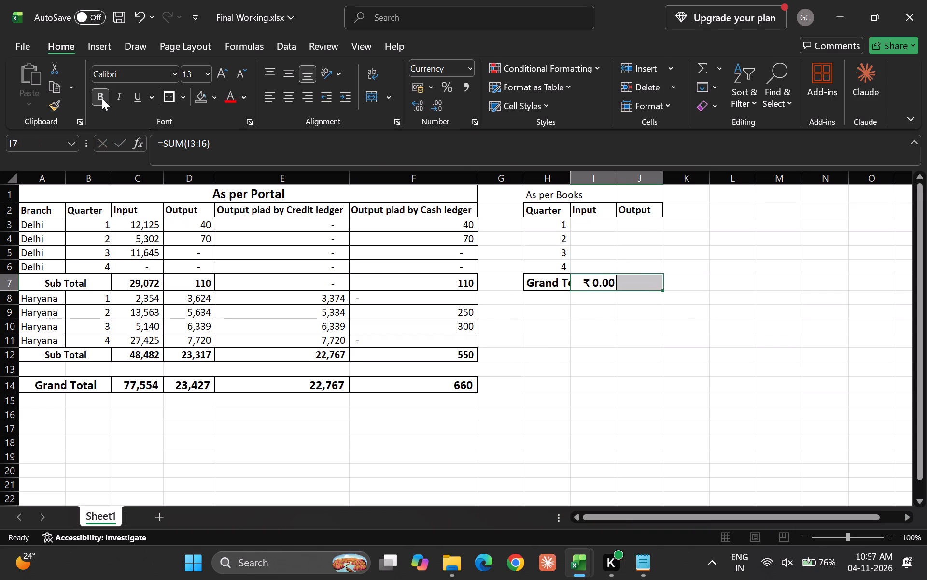
key("ctrl+r")
key("Down")
key("Up")
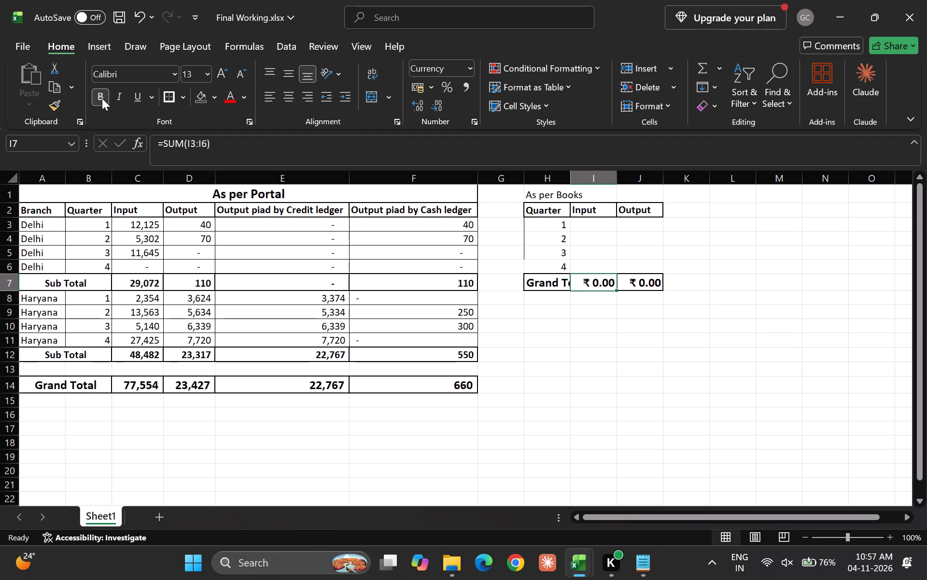
AutoFit column H to the width of the Grand Total label.
key("Down")
key("Up")
key("Left")
type("hoi")
key("Down")
key("Up")
Apply all borders to the quarter rows H3:J6 of the As per Books table.
key("Right")
key("Up")
key("Down")
key("Right")
key("Up")
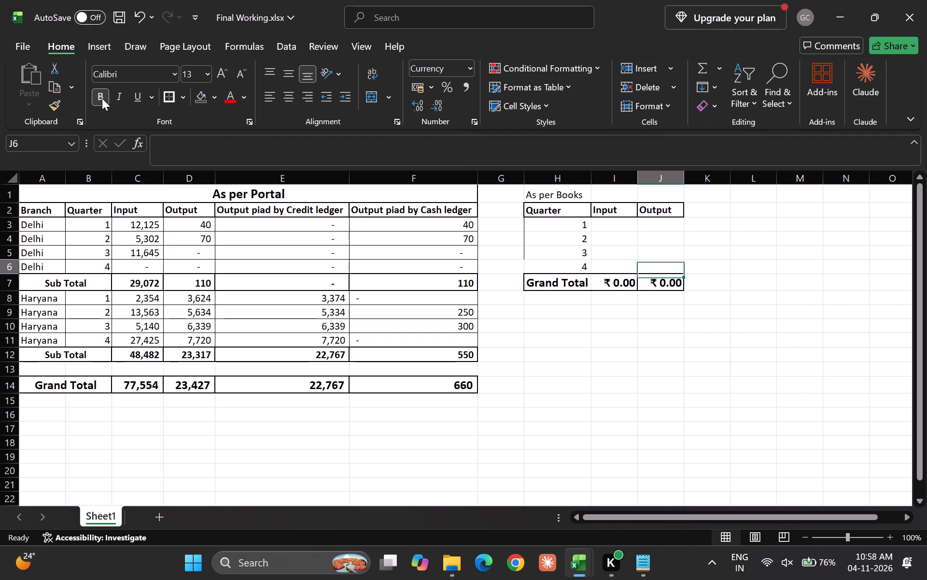
key("Left")
key("Up")
key("Up")
key("Up")
key("Left")
key("shift+Right")
key("shift+Right")
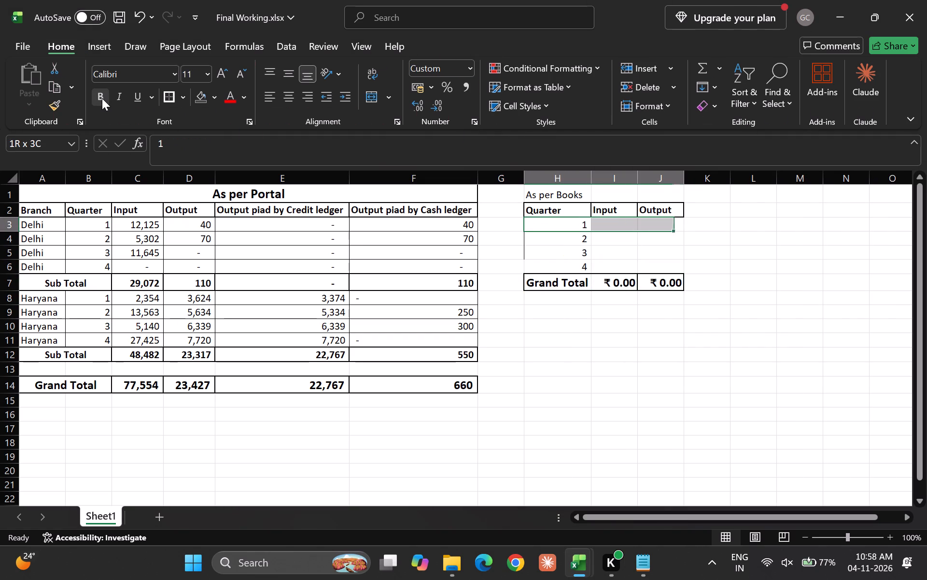
key("shift+Down")
key("shift+Down")
key("shift+Down")
type("hba")
key("Down")
key("Up")
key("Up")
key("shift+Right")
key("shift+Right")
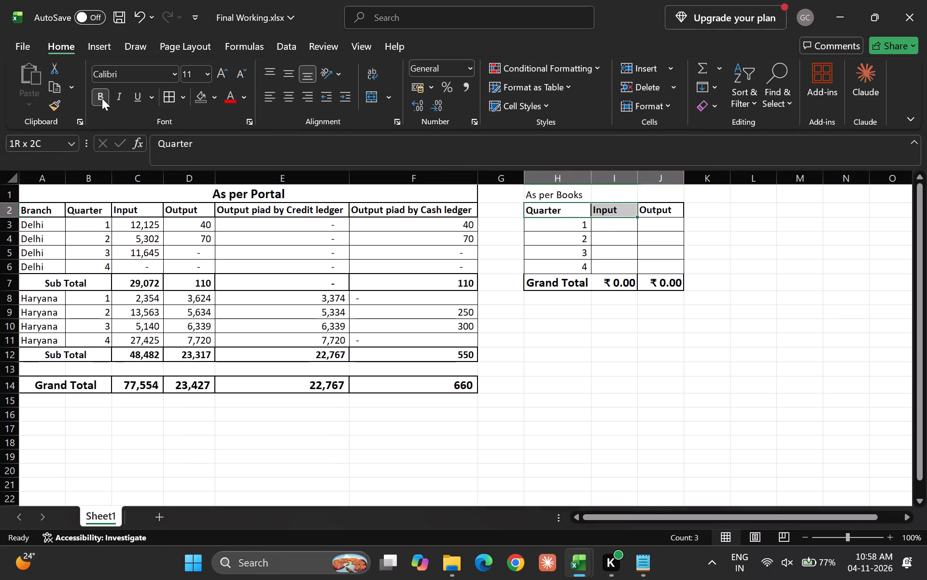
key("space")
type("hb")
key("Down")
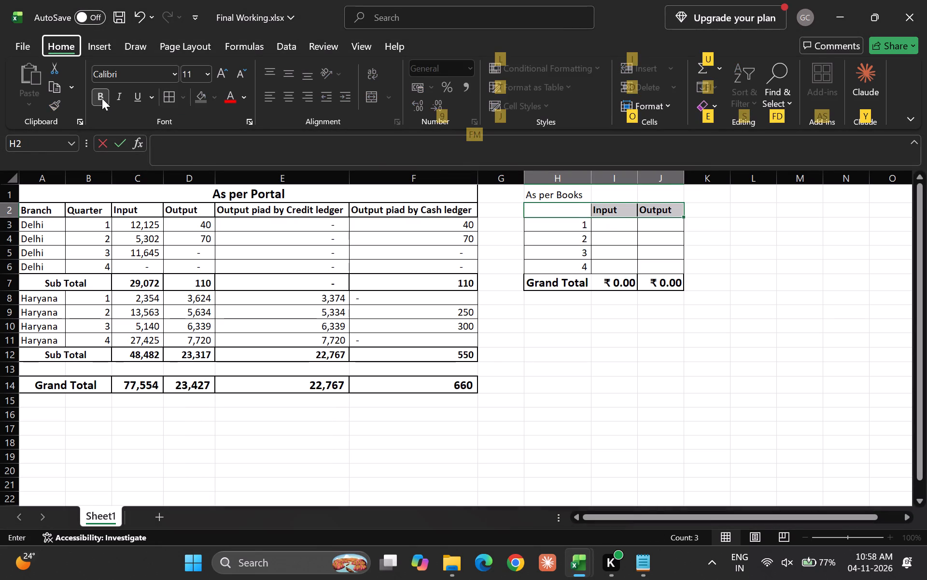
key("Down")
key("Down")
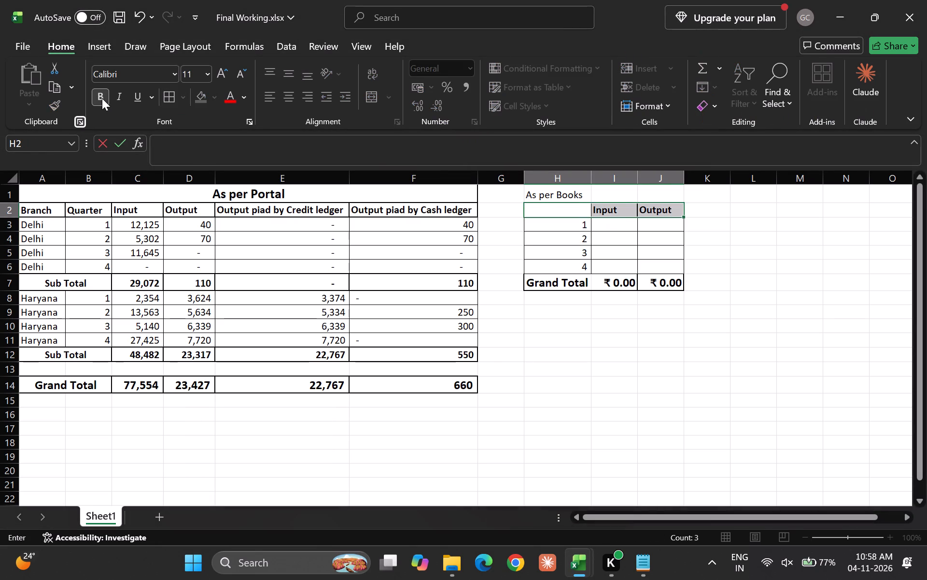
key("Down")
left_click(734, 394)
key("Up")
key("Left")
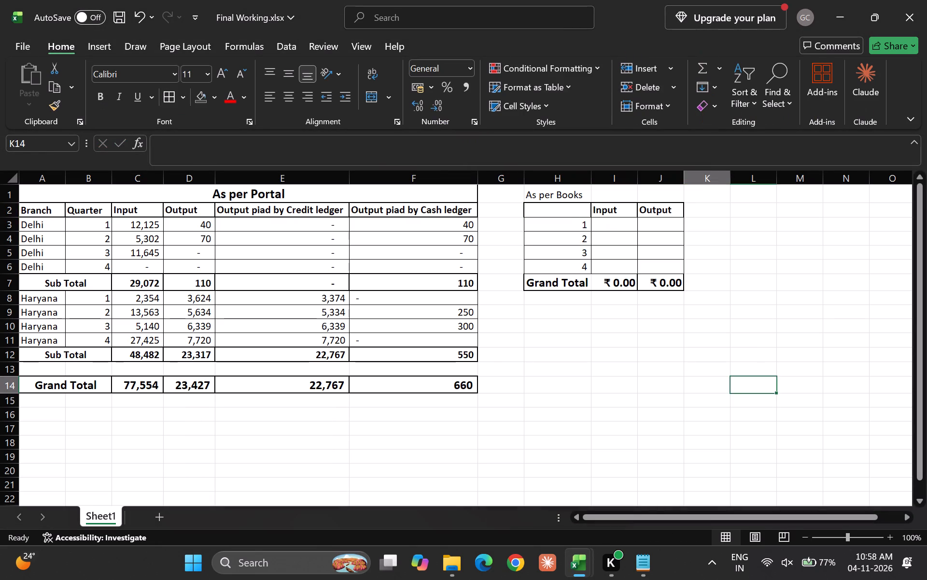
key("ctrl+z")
Apply a thick outside border to the As per Books header row H2:J2.
key("Up")
key("Down")
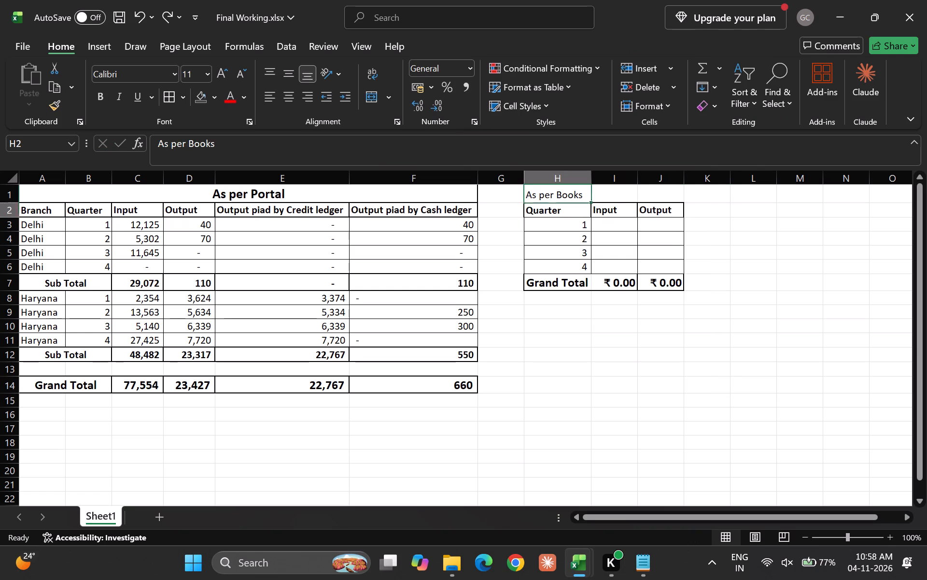
key("shift+Right")
key("shift+Right")
type("hbt")
Select the Grand Total row H7:J7 of the As per Books table.
key("Down")
key("Down")
key("Down")
key("Down")
key("Down")
key("shift+Right")
key("shift+Right")
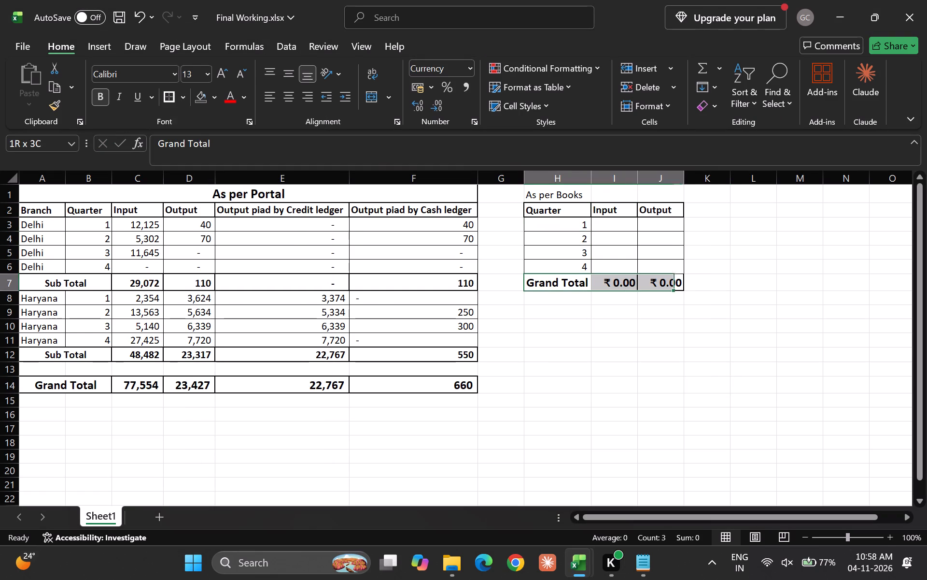
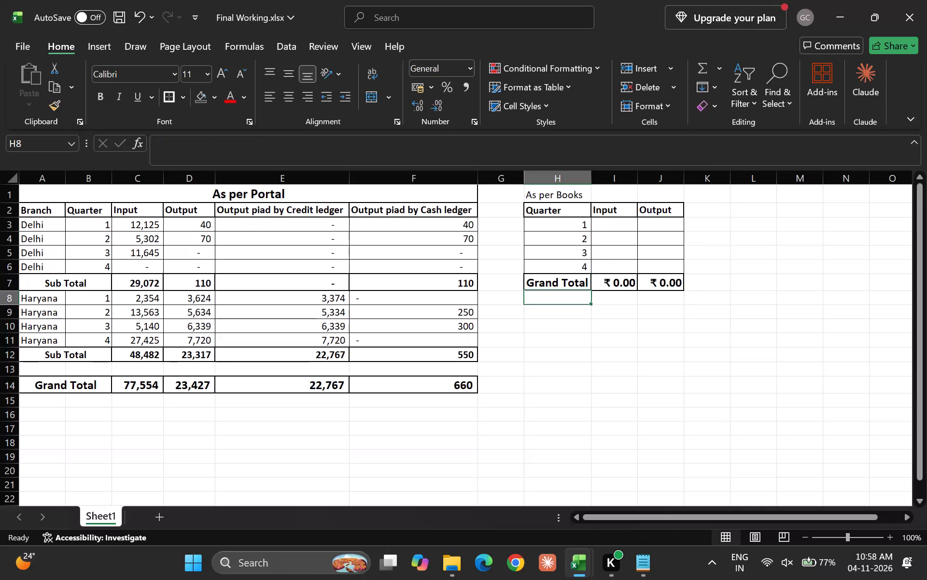
Save the Final Working workbook with the bordered As per Books table.
key("Right")
key("Down")
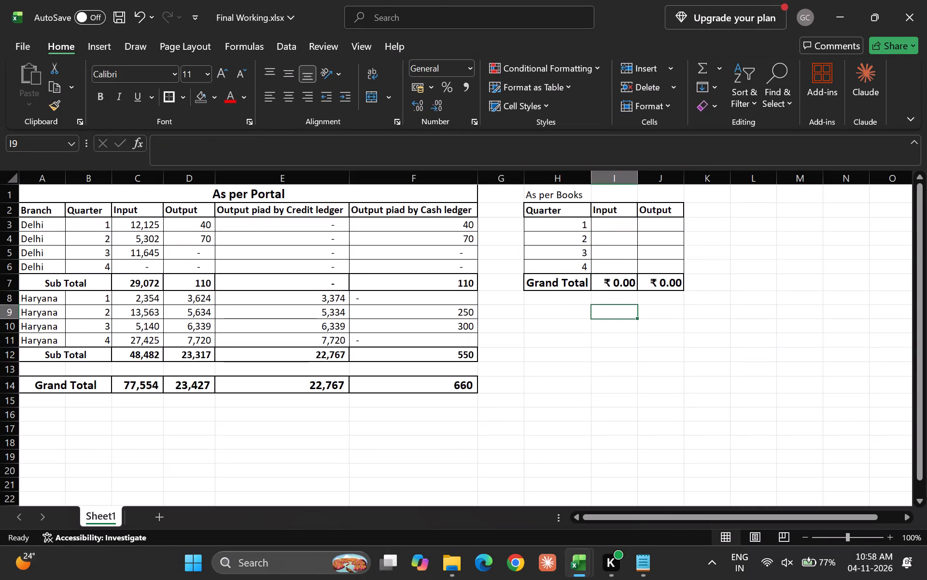
key("ctrl+s")
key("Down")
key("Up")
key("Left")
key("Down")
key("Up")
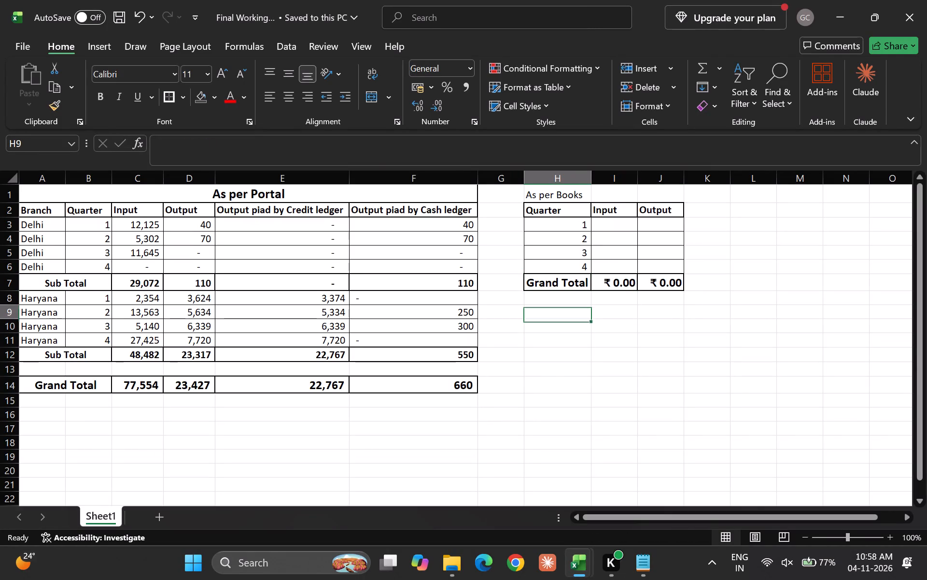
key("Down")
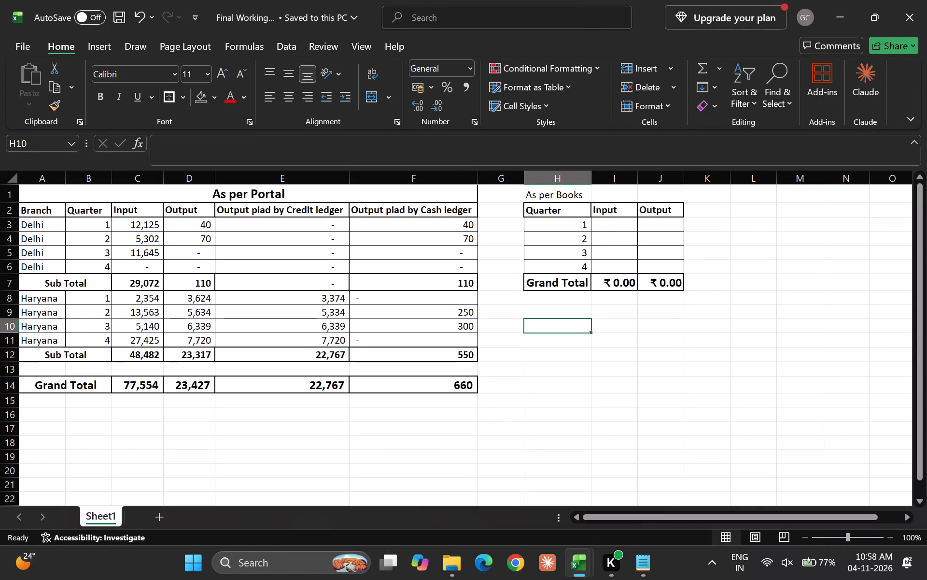
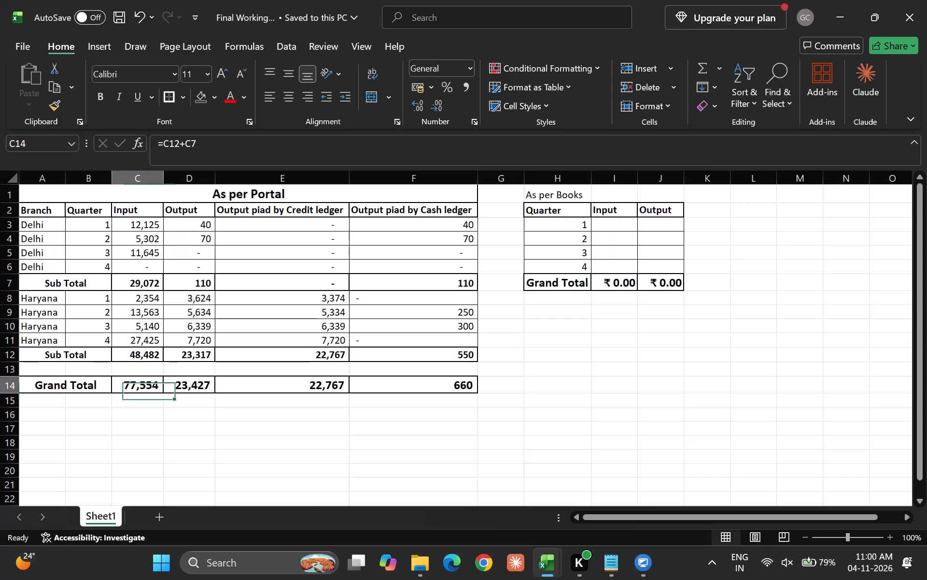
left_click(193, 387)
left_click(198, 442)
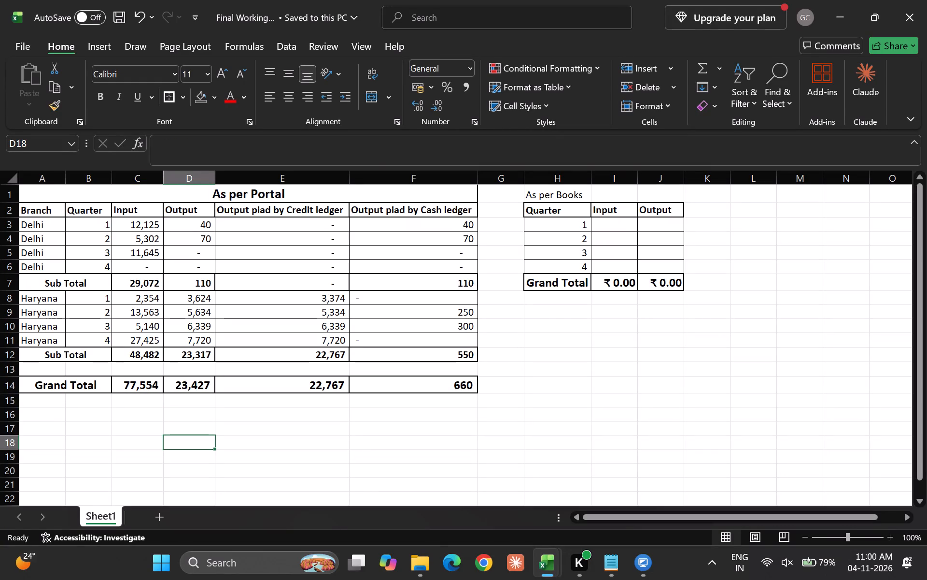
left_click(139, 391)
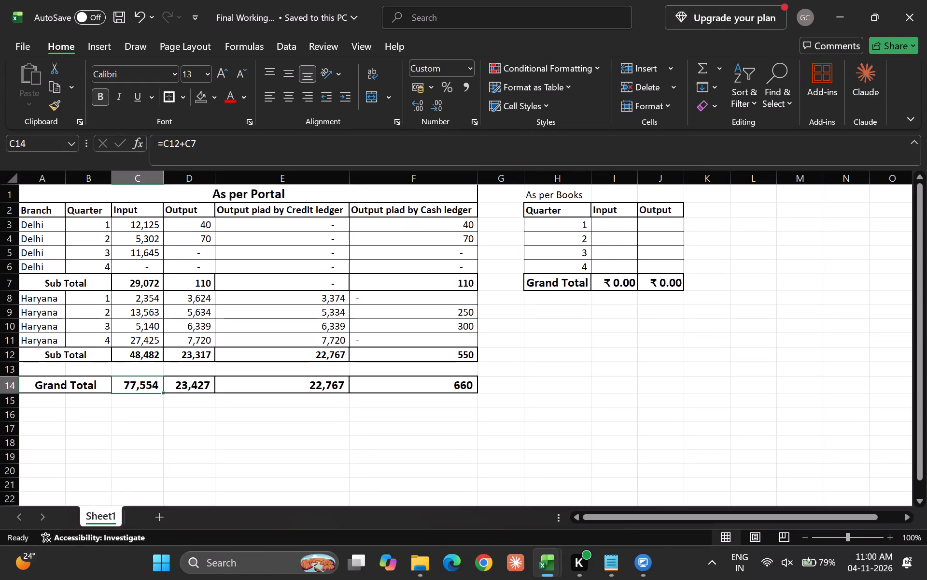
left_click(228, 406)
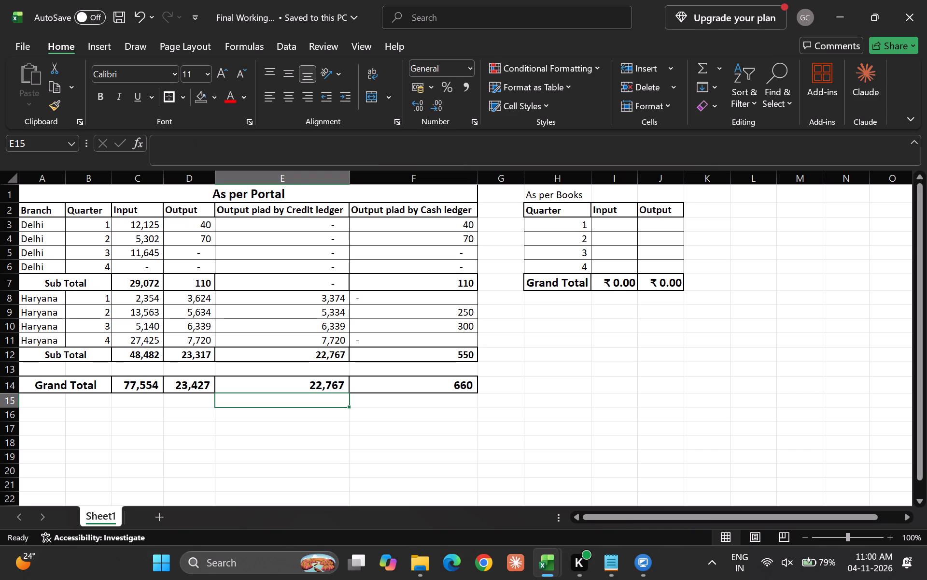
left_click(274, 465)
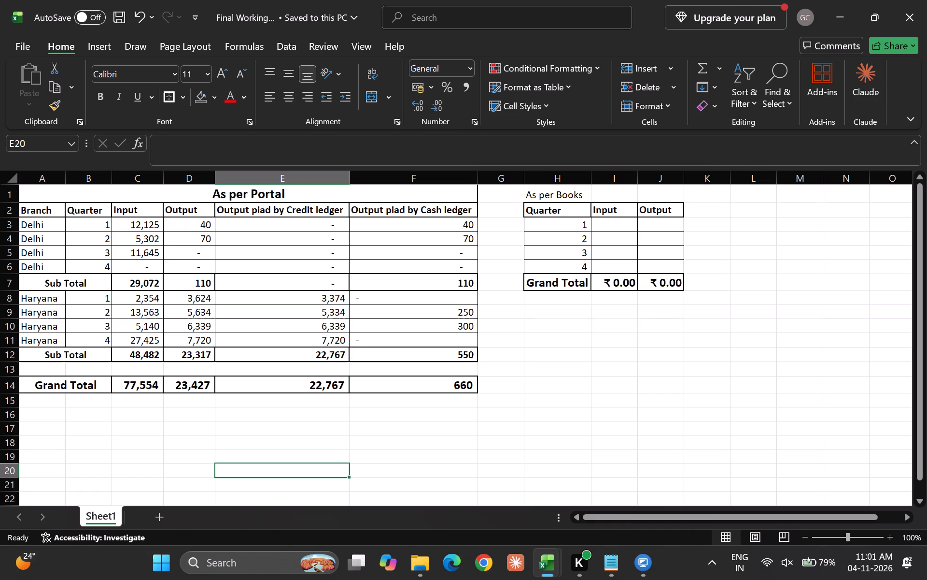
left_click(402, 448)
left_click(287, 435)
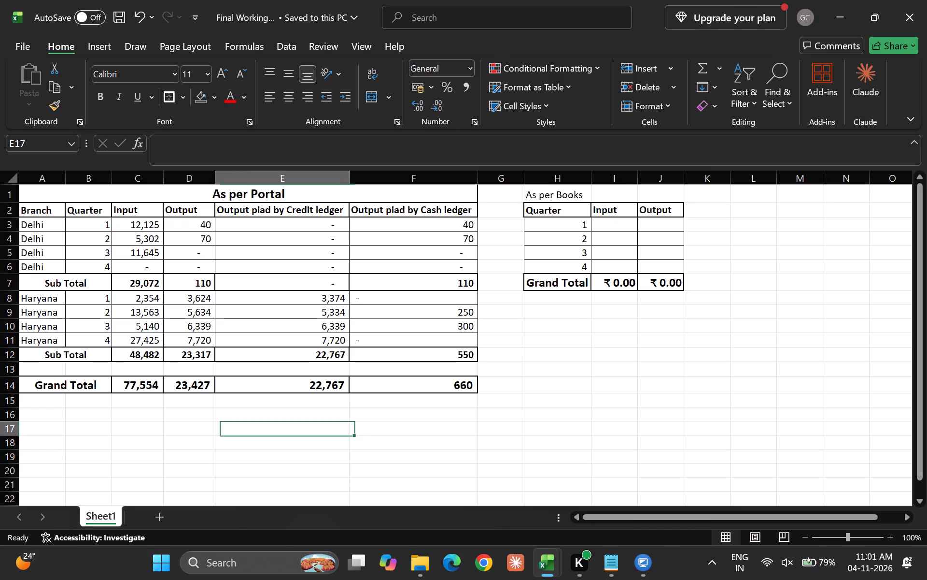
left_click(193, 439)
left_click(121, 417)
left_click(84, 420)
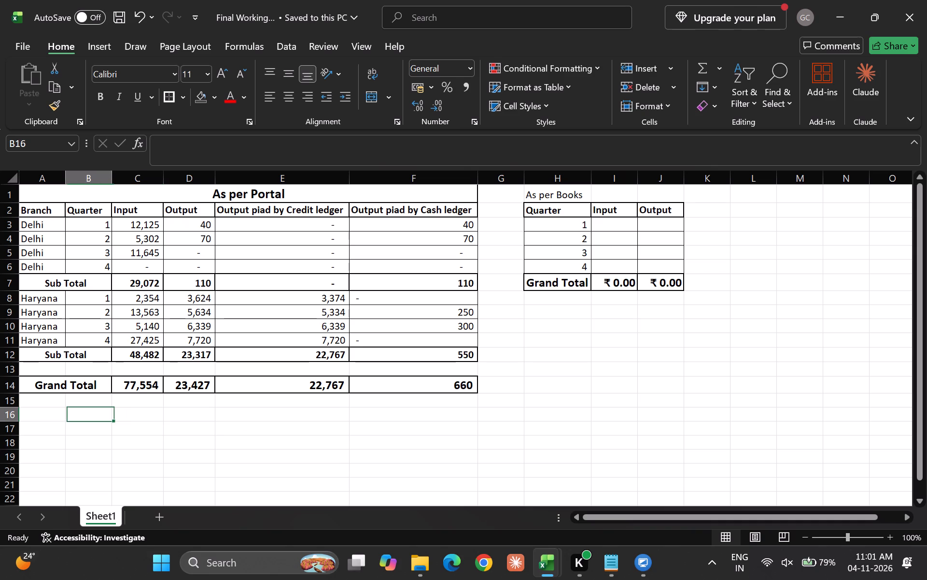
Review the As per Portal column headings from Branch across to the credit ledger and cash ledger output columns.
key("Left")
key("Up")
key("Up")
key("Up")
key("Up")
key("Up")
key("Up")
key("Up")
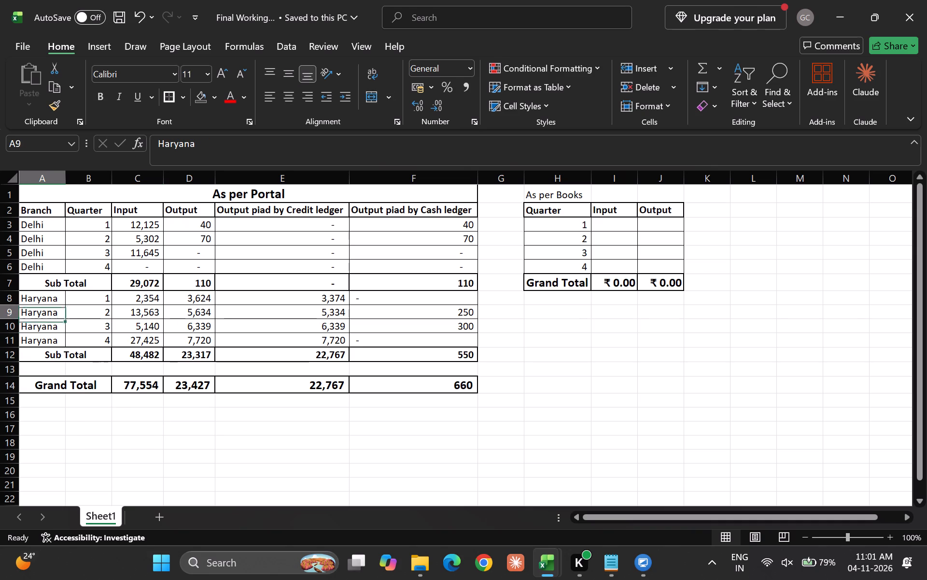
key("Up")
key("Up")
key("Up")
key("Up")
key("Up")
key("Up")
key("Up")
key("Right")
key("Down")
key("Up")
key("Right")
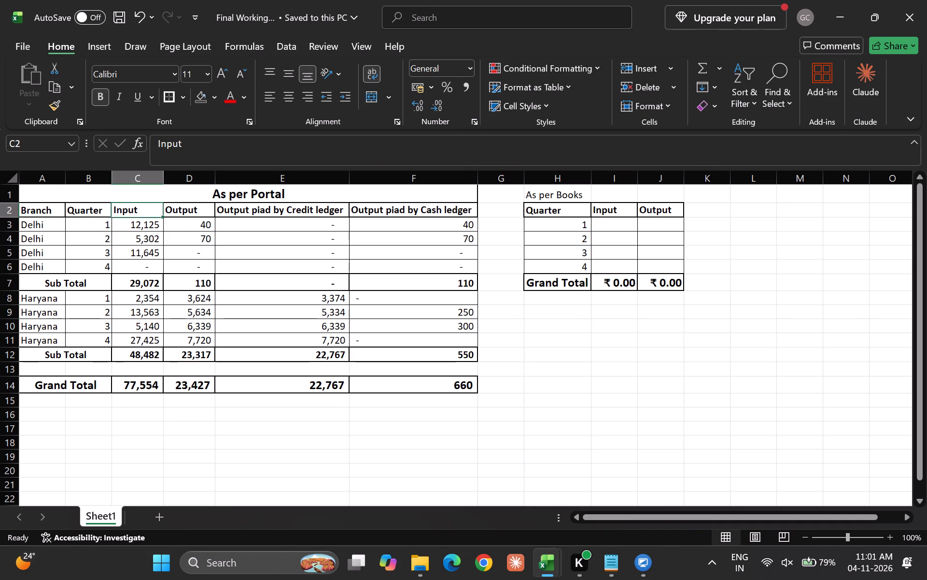
key("Right")
key("Right")
key("Right")
key("Right")
key("Down")
key("Up")
key("Left")
key("Left")
key("Down")
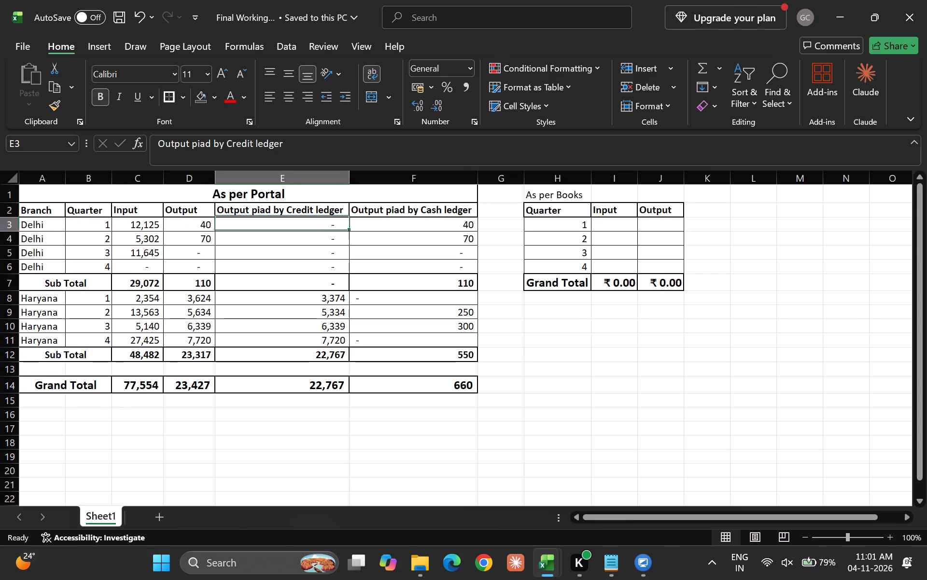
key("Up")
key("Down")
key("Up")
key("Right")
key("Down")
key("Up")
key("Left")
key("Down")
key("Up")
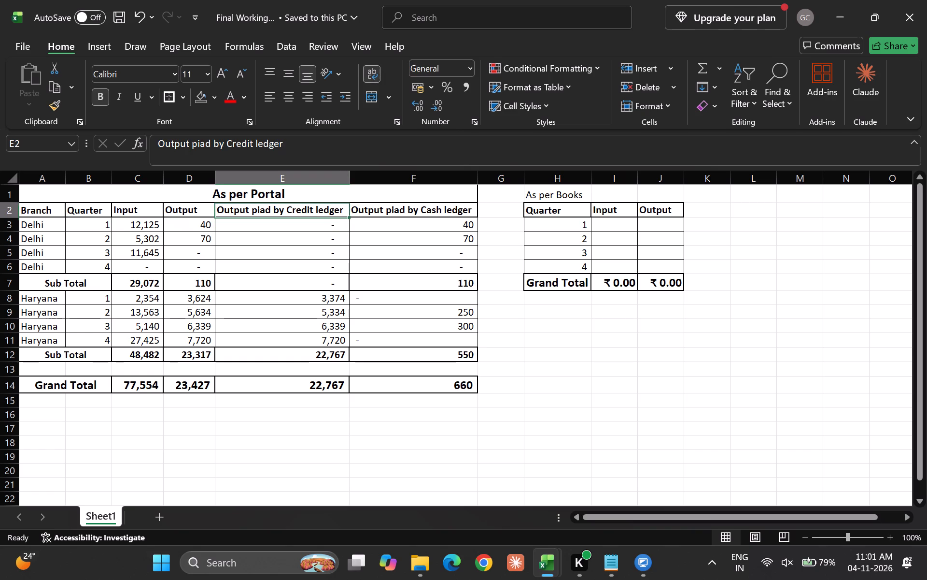
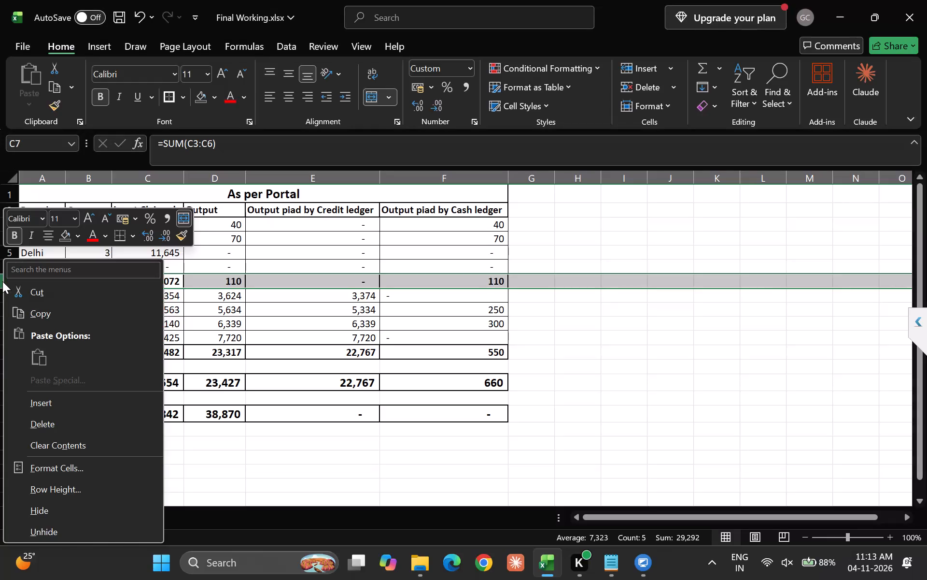
Hide the Delhi and Haryana subtotal rows, 7 and 12, in the As per Portal table.
key("h")
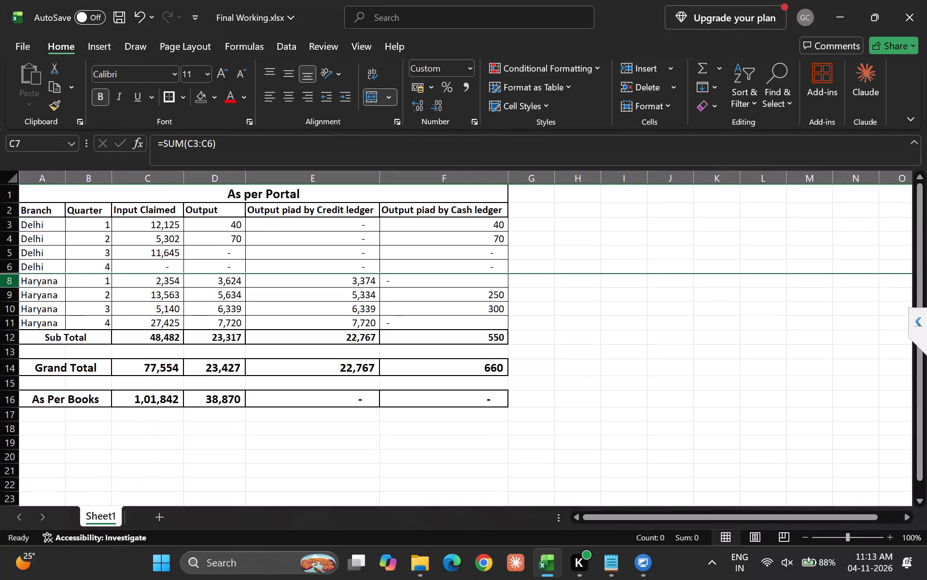
right_click(0, 339)
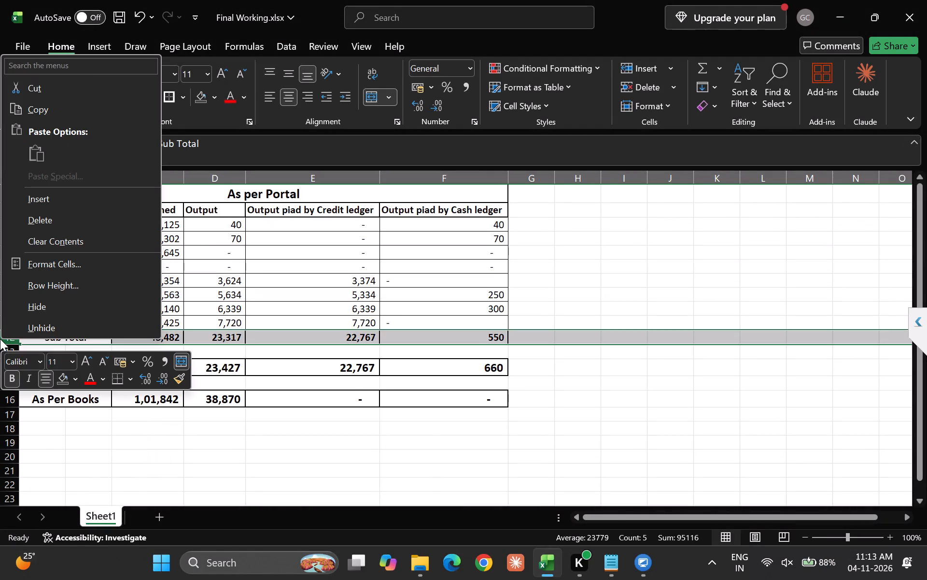
left_click(42, 304)
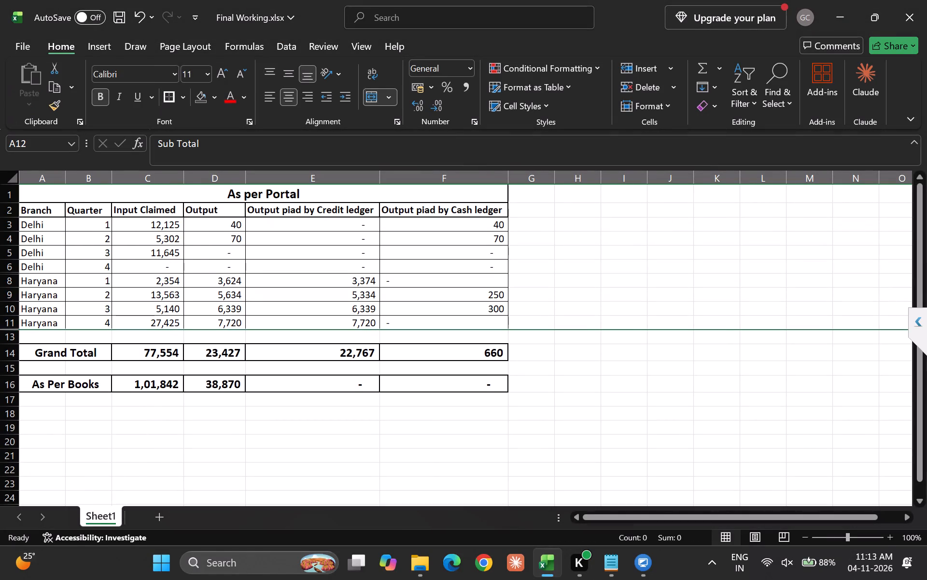
Hide the blank rows 13 and 15 above the Grand Total and As Per Books rows.
left_click(2, 338)
right_click(2, 338)
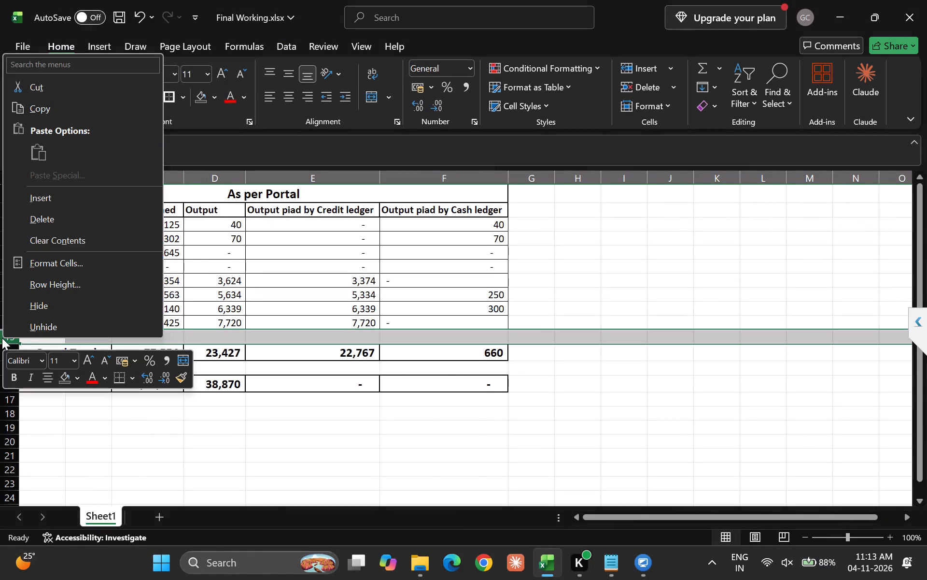
left_click(21, 308)
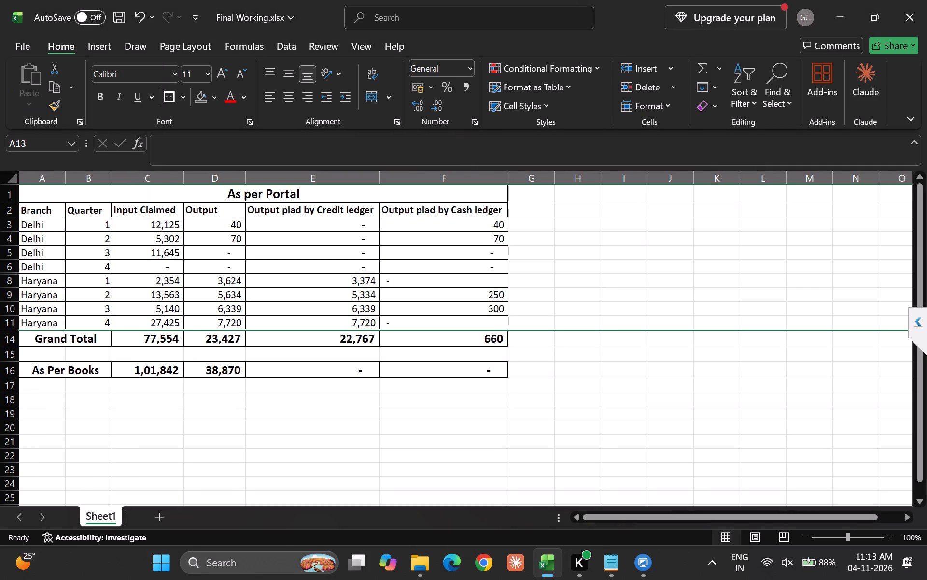
left_click(4, 353)
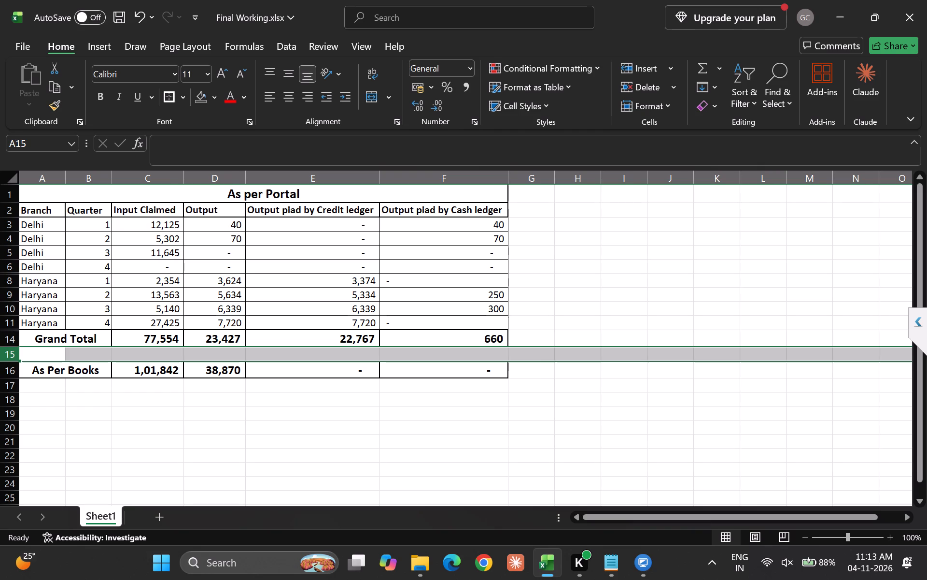
right_click(0, 354)
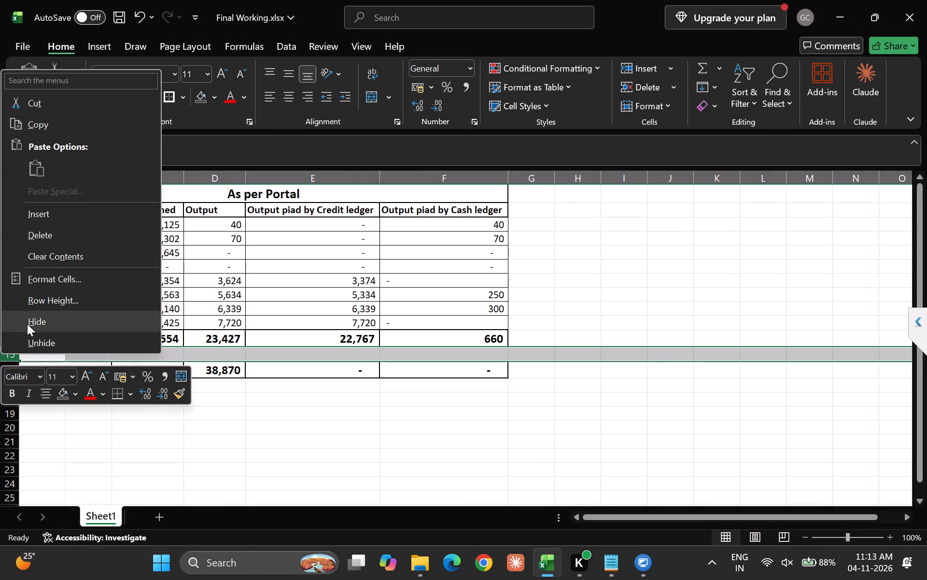
left_click(29, 322)
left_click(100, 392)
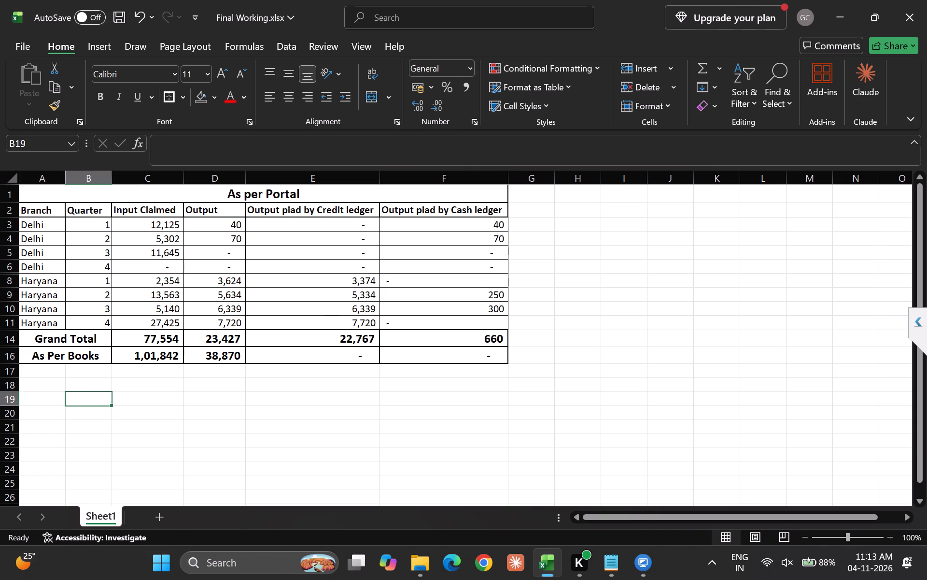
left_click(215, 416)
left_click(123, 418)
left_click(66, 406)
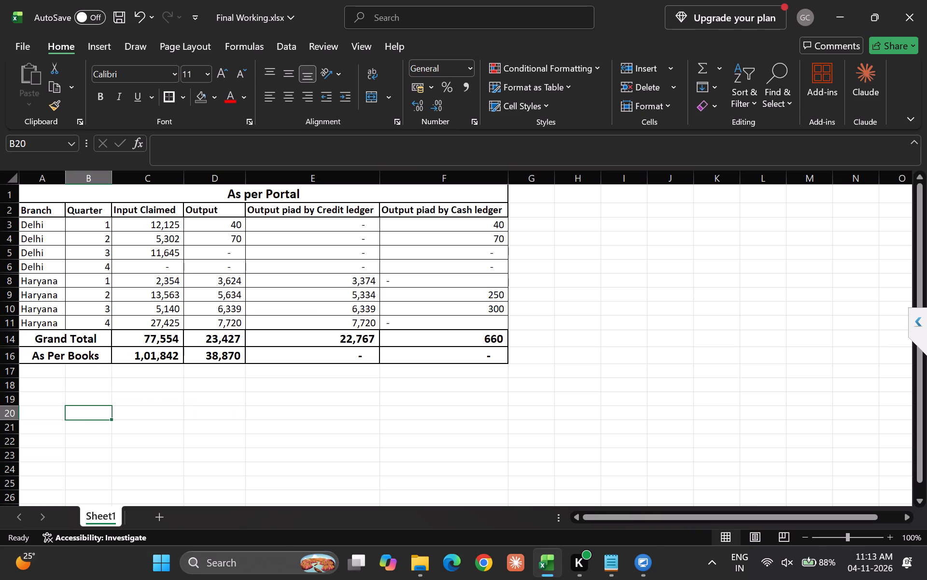
Save the Final Working workbook with the rows hidden in the As per Portal table.
left_click(120, 20)
left_click(338, 424)
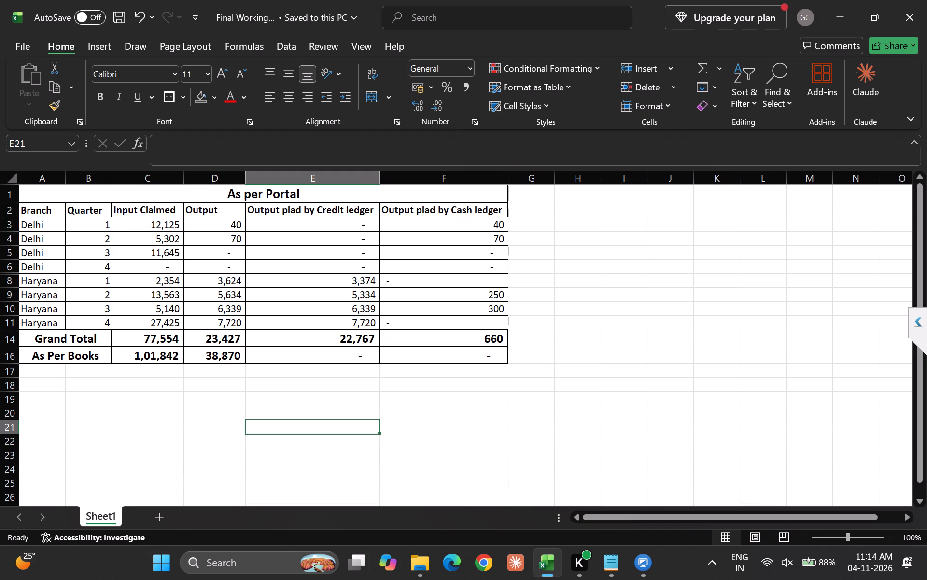
left_click(737, 354)
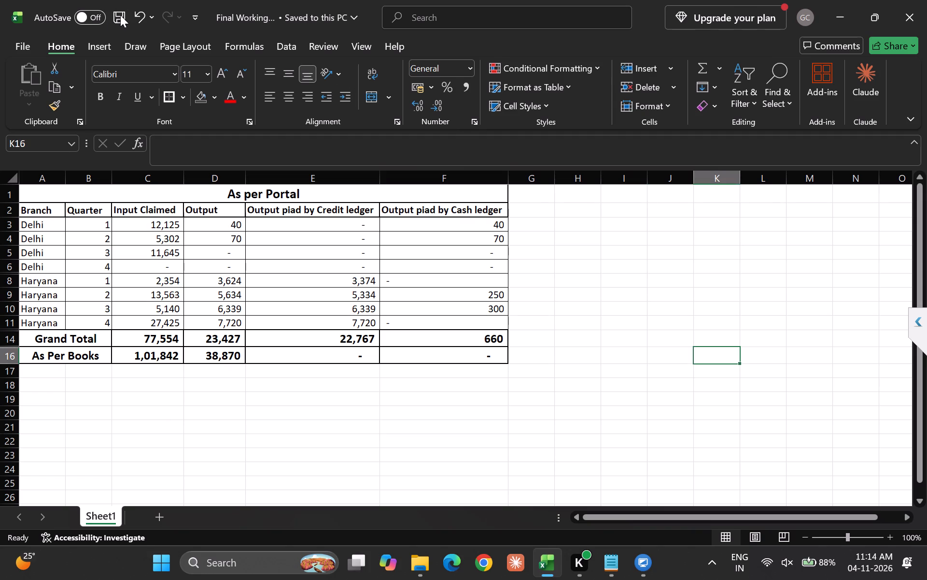
left_click(120, 15)
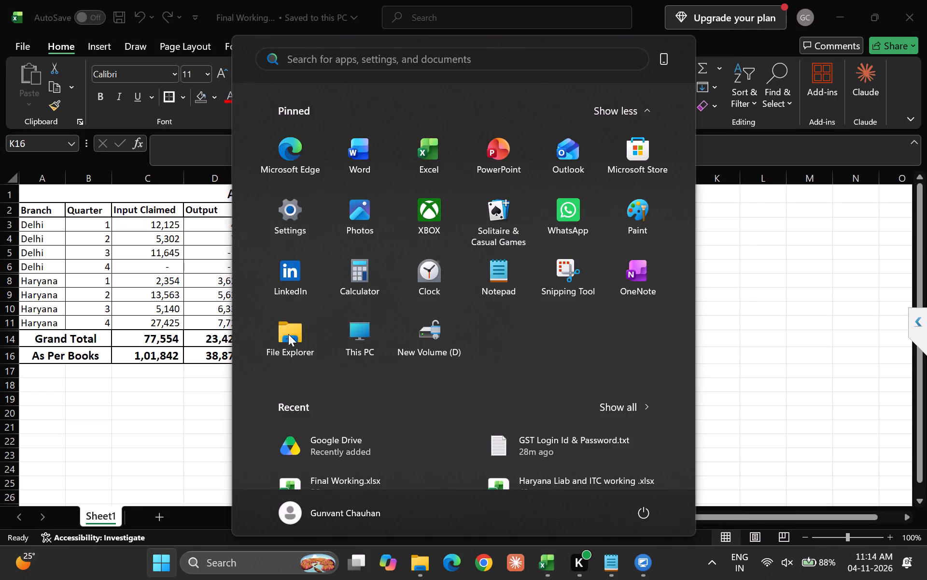
Switch to WhatsApp by finding it through the Windows search and launching it.
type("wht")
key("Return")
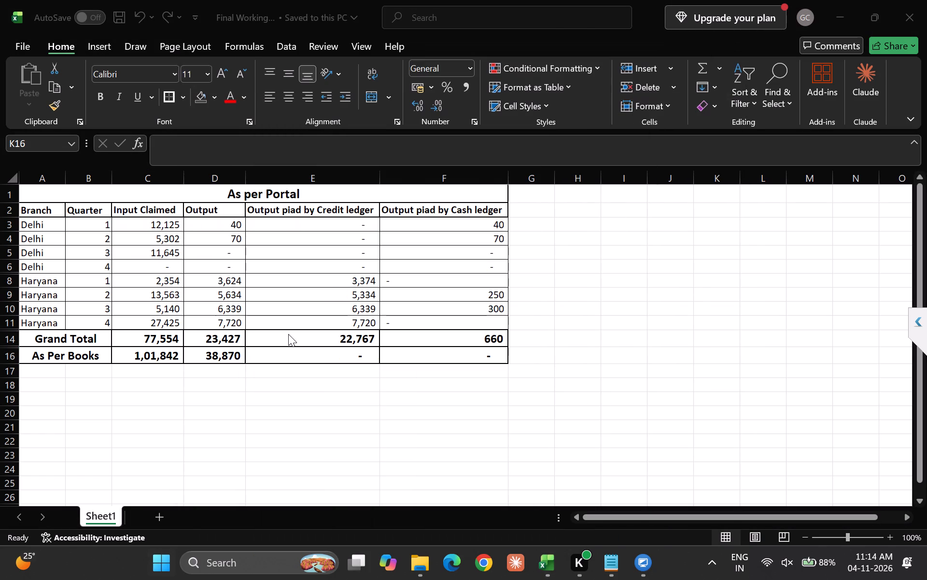
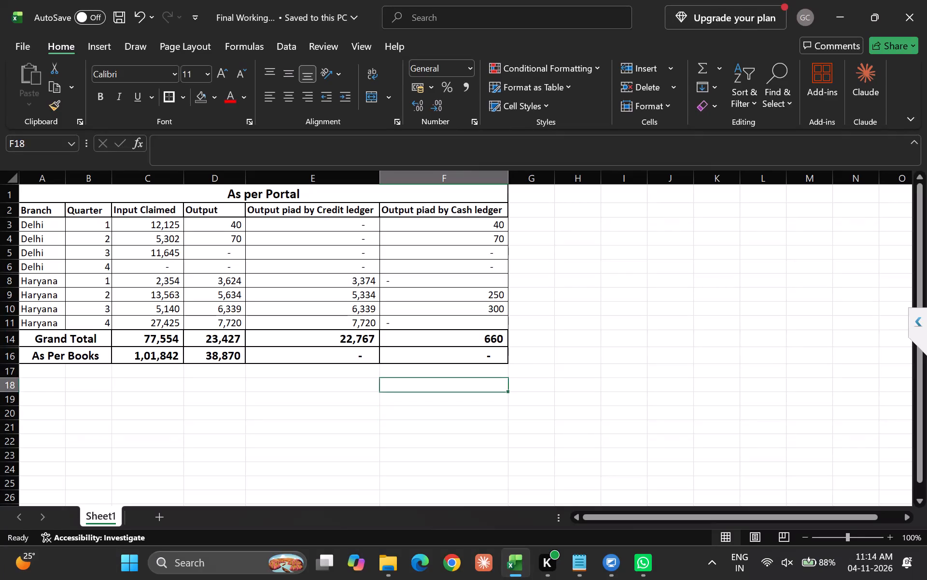
Fill the merged As per Portal title cell across the top of the table with a light blue theme colour.
key("Up")
key("Up")
key("Right")
key("Up")
key("Up")
key("Up")
key("Up")
key("Up")
key("Up")
key("Up")
key("Up")
key("Up")
key("Up")
key("Up")
key("Up")
key("Up")
key("Up")
key("Up")
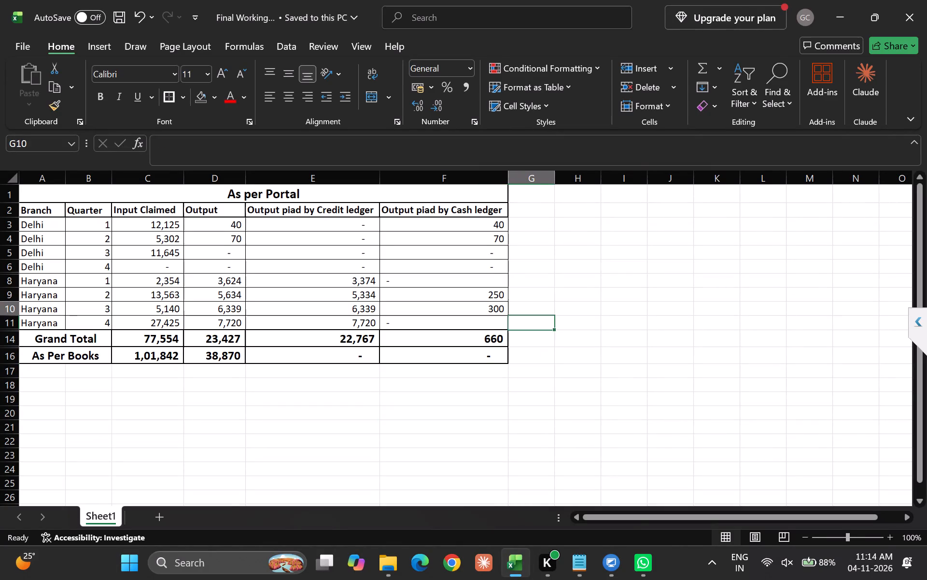
key("Left")
key("Left")
key("Left")
key("Left")
key("Left")
key("Left")
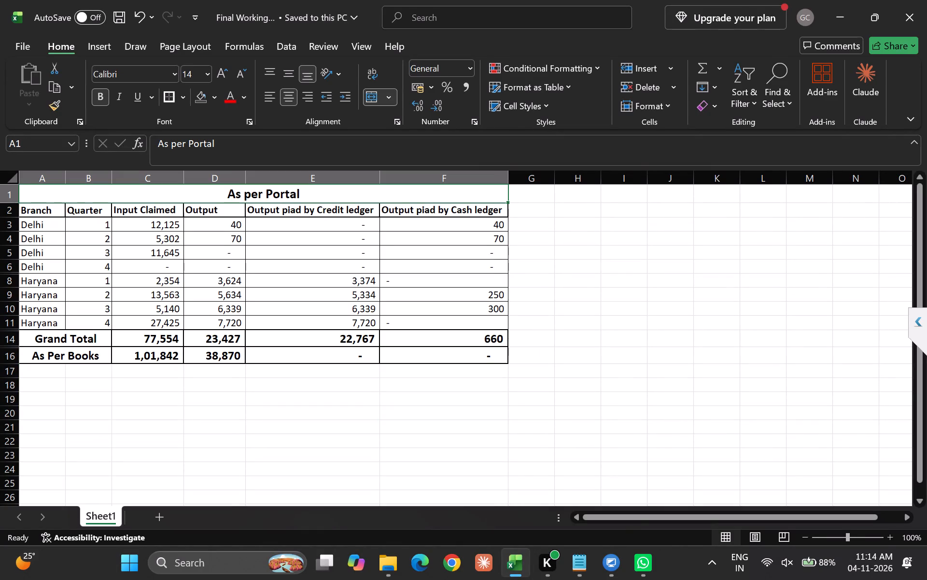
key("Down")
key("Up")
left_click(212, 97)
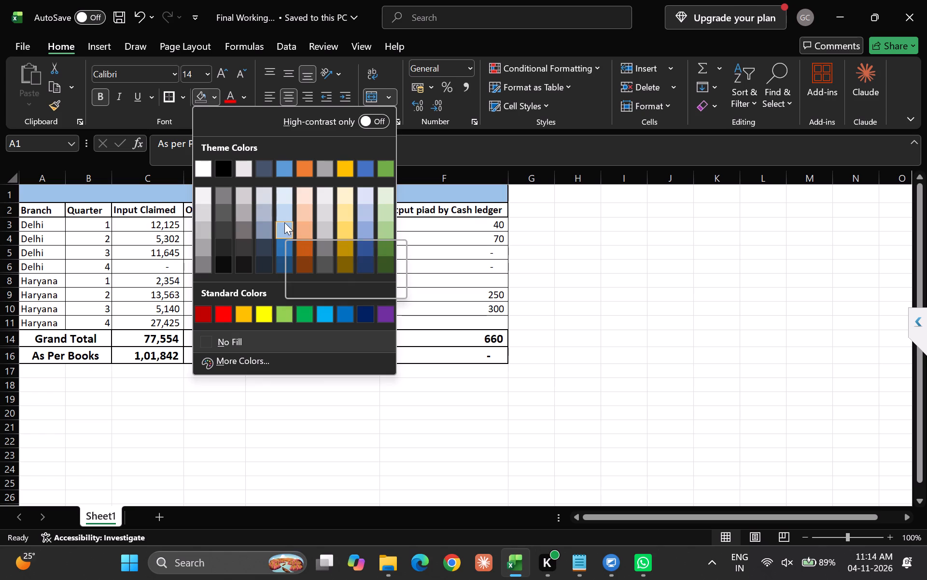
Shade the As per Portal title and the As Per Books label with the same light blue fill.
left_click(369, 213)
left_click(73, 361)
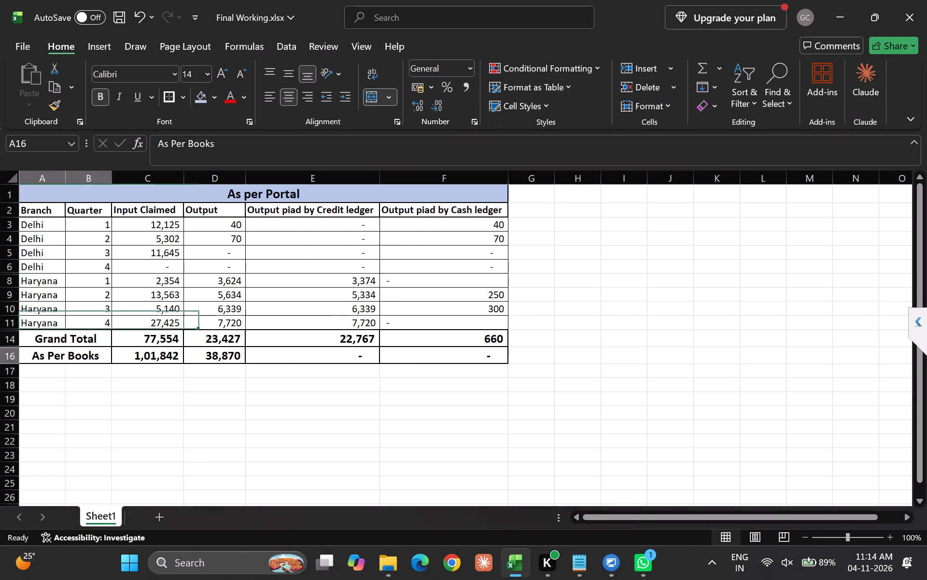
key("F4")
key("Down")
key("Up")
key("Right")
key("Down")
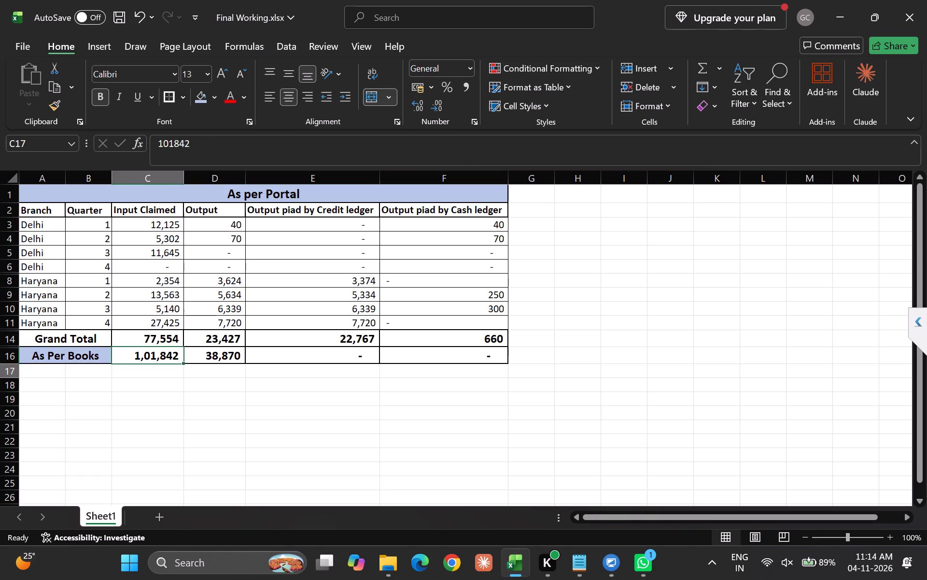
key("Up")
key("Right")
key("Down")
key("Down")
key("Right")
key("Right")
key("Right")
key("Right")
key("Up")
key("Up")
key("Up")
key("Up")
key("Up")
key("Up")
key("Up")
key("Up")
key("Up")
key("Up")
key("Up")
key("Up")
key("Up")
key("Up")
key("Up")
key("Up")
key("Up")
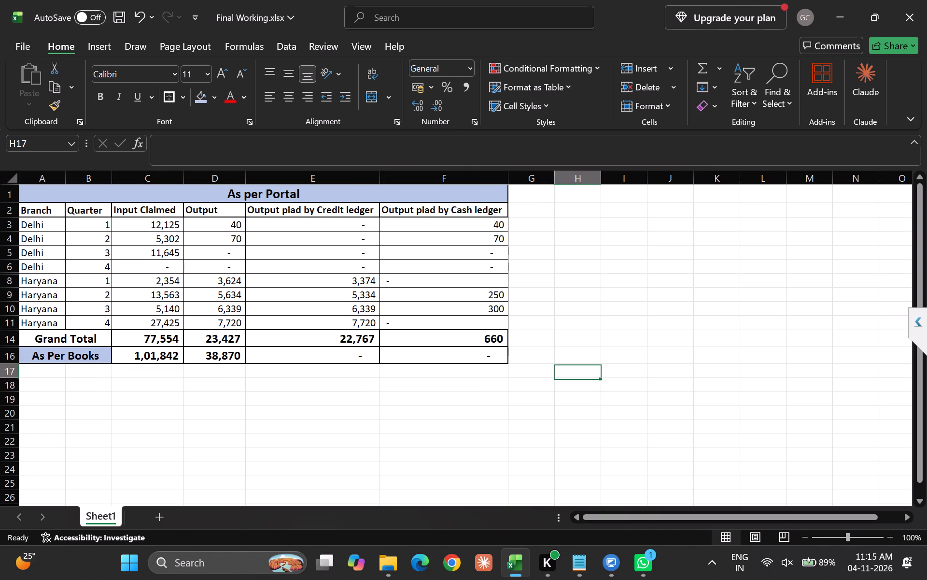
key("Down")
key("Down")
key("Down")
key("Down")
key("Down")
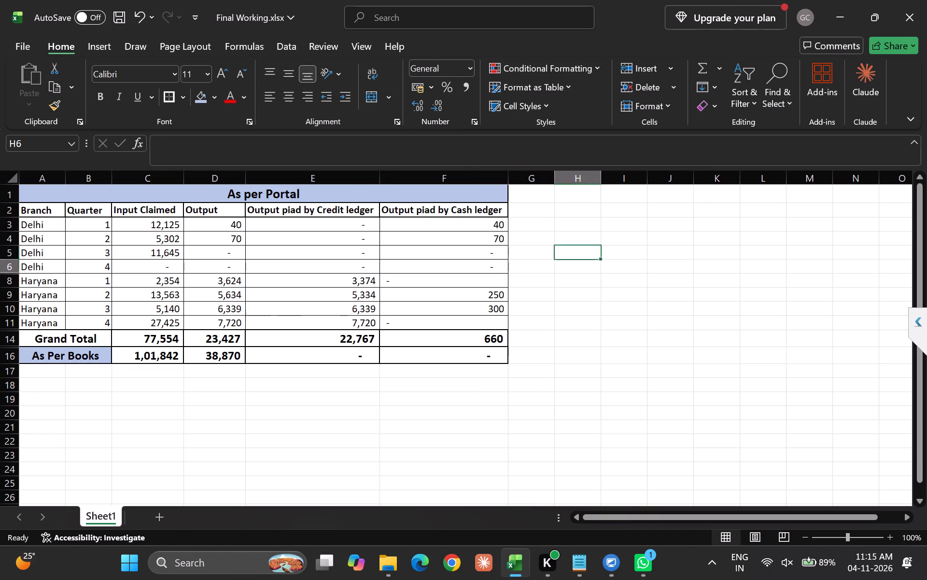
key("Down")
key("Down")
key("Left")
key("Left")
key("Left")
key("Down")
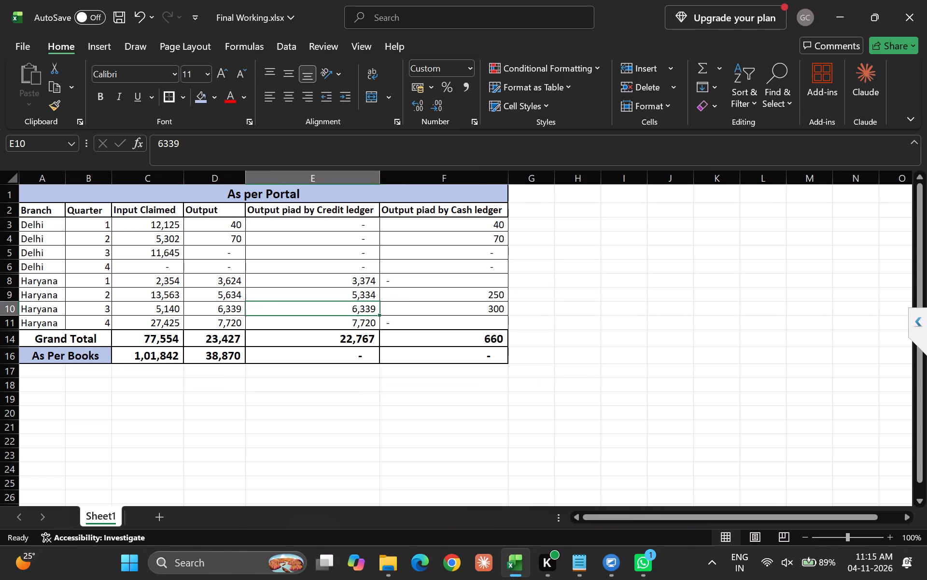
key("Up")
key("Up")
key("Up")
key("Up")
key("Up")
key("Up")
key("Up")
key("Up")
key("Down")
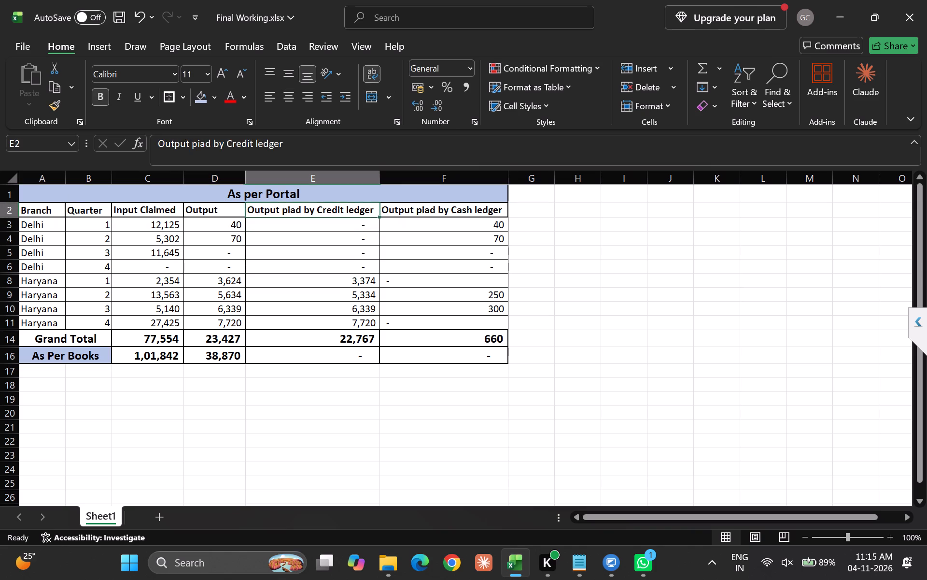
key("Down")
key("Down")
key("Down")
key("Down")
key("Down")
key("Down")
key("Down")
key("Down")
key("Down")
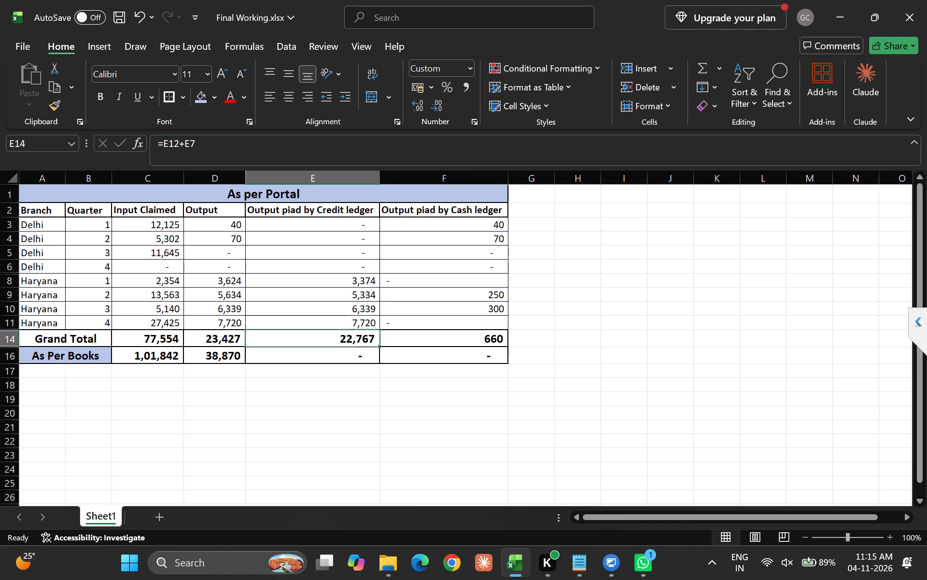
In C17, below the As Per Books input figure, enter the formula =C14-C16.
key("Down")
key("Left")
key("Down")
key("Down")
key("Left")
key("Up")
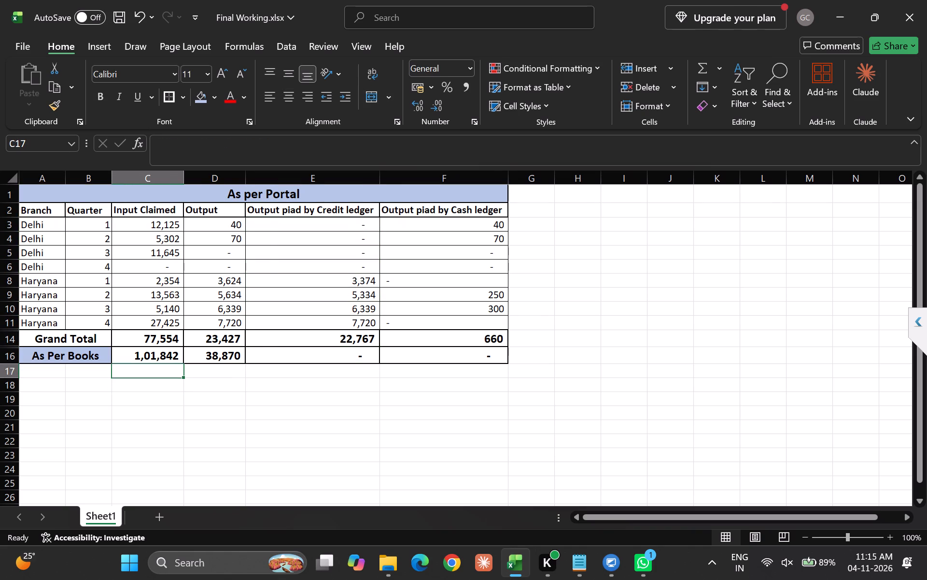
key("equal")
key("Up")
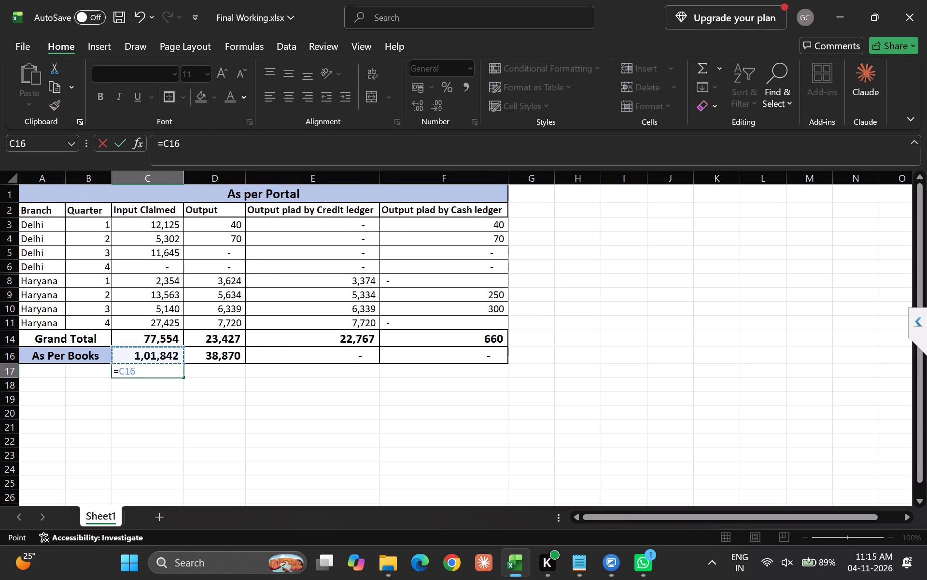
key("Up")
key("minus")
key("Up")
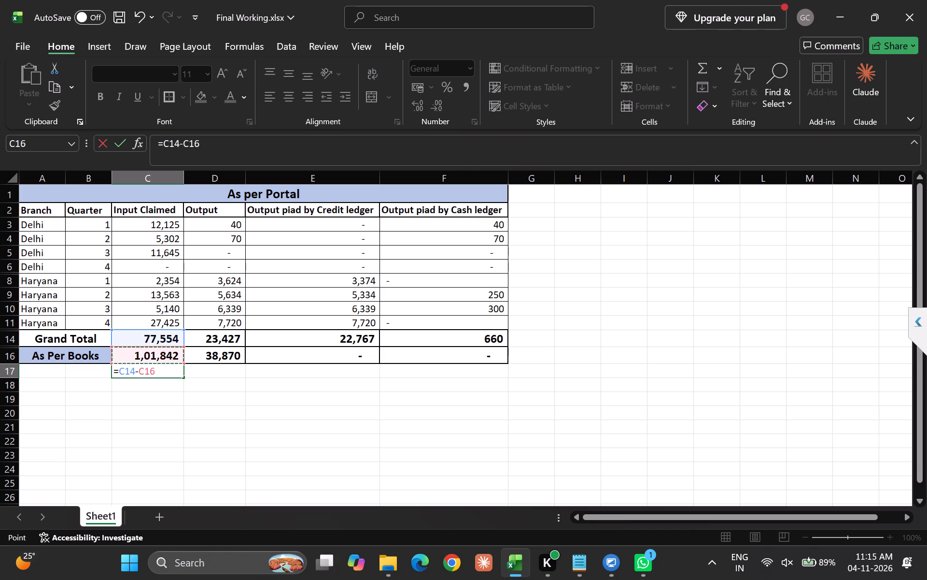
key("Return")
Fill the difference formula from C17 across to D17 for the Output column.
key("Up")
key("shift+Right")
key("shift+Right")
key("shift+Right")
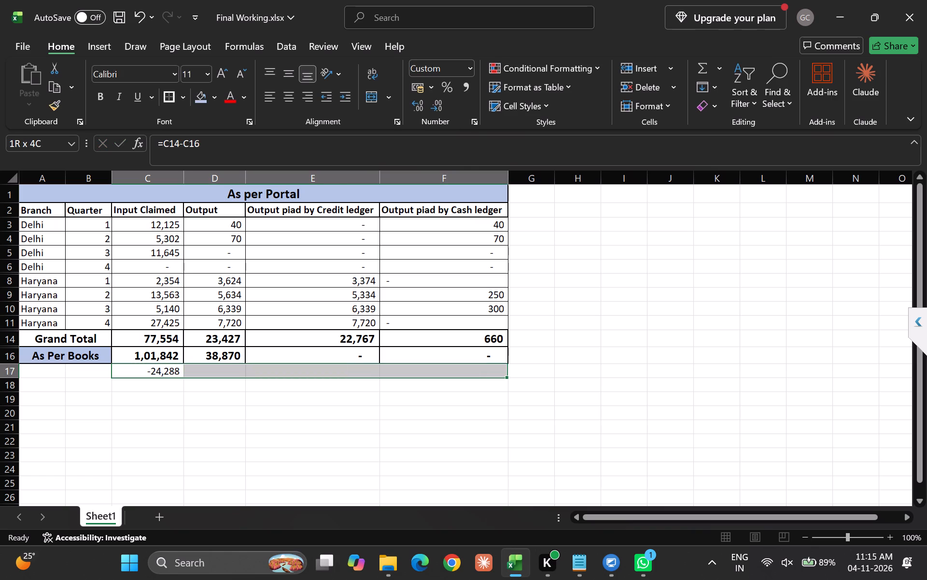
key("shift+Left")
key("shift+Left")
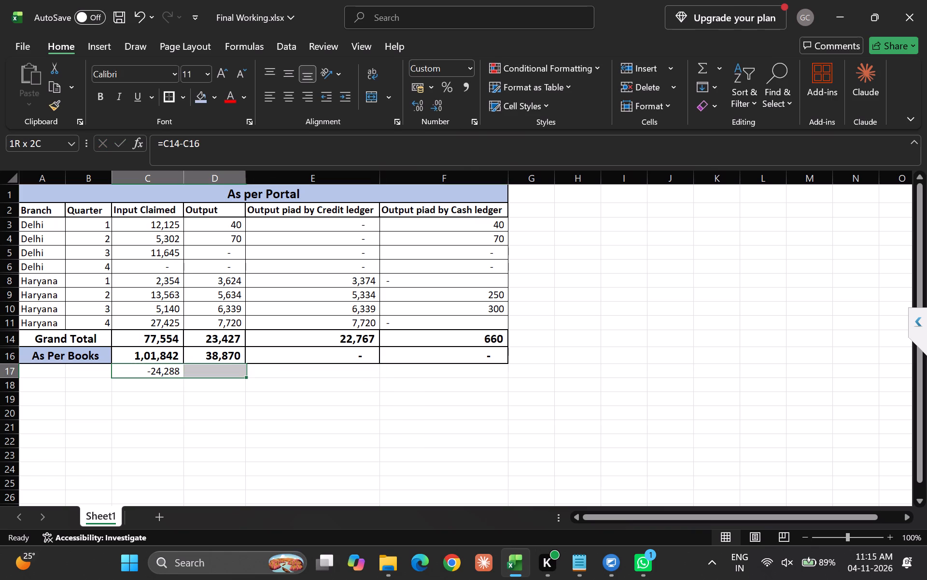
key("ctrl+r")
key("Down")
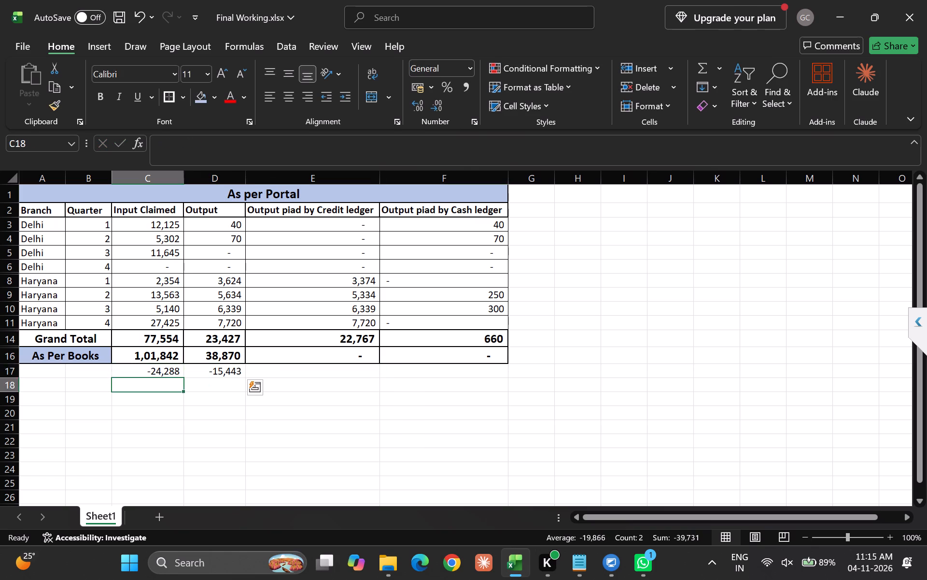
Label the difference row by entering Diff in B17.
key("Up")
key("Right")
key("Down")
key("Up")
key("Left")
key("Down")
key("Up")
key("Right")
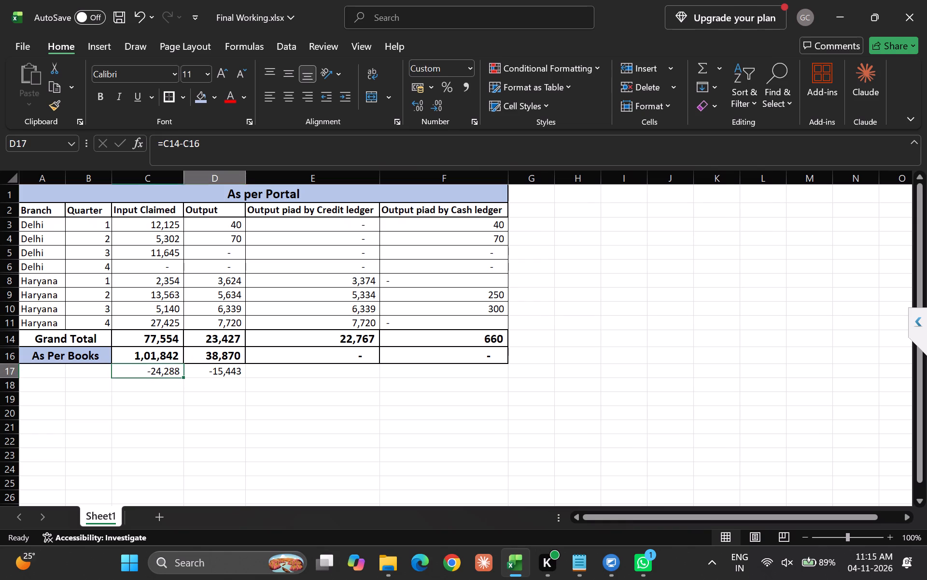
key("Down")
key("Up")
key("Left")
key("Left")
type("Diff")
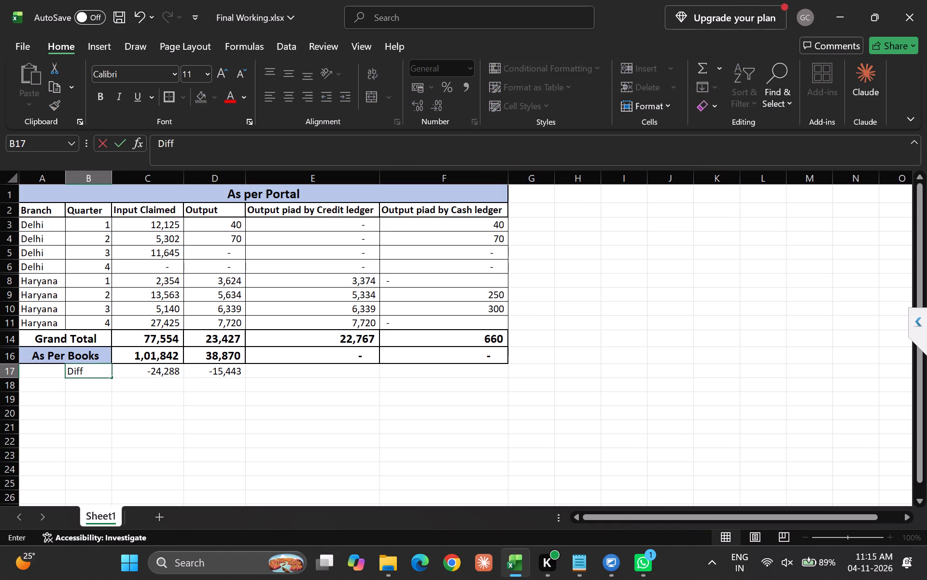
key("Return")
Bold the Diff row's cells B17:D17 and increase their font size by one step.
key("Up")
key("Right")
key("Down")
key("Up")
key("Left")
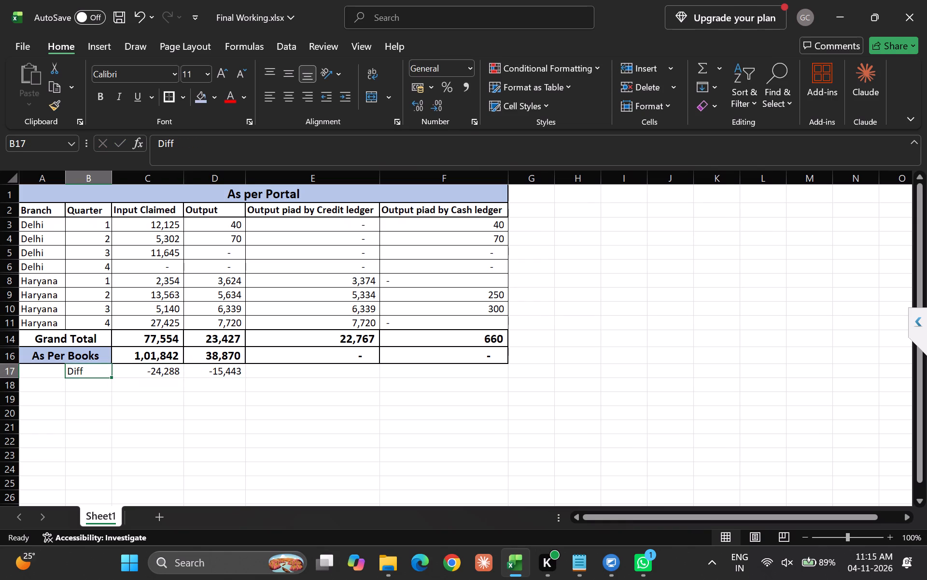
key("shift+Right")
key("shift+Right")
key("ctrl+shift+super+b")
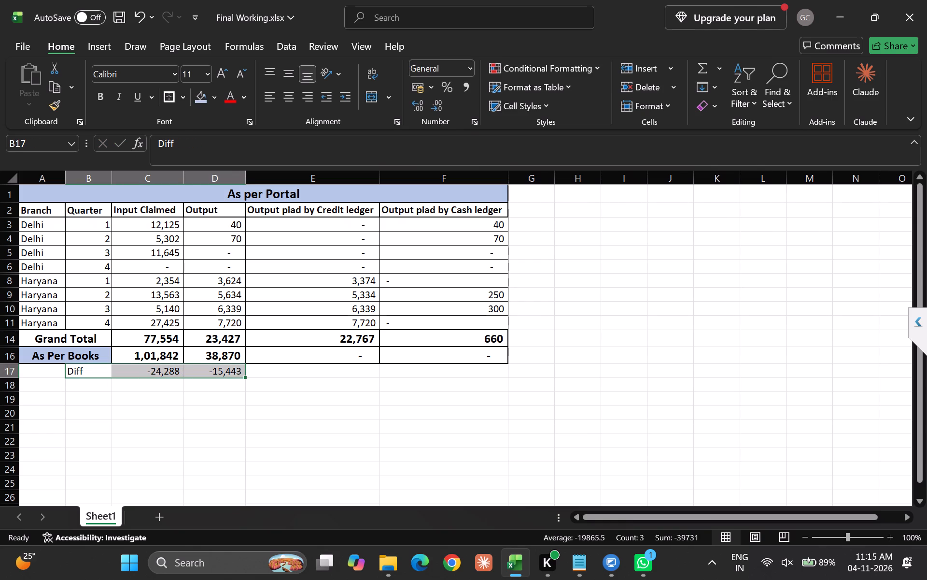
key("ctrl+shift+super+b")
key("ctrl+b")
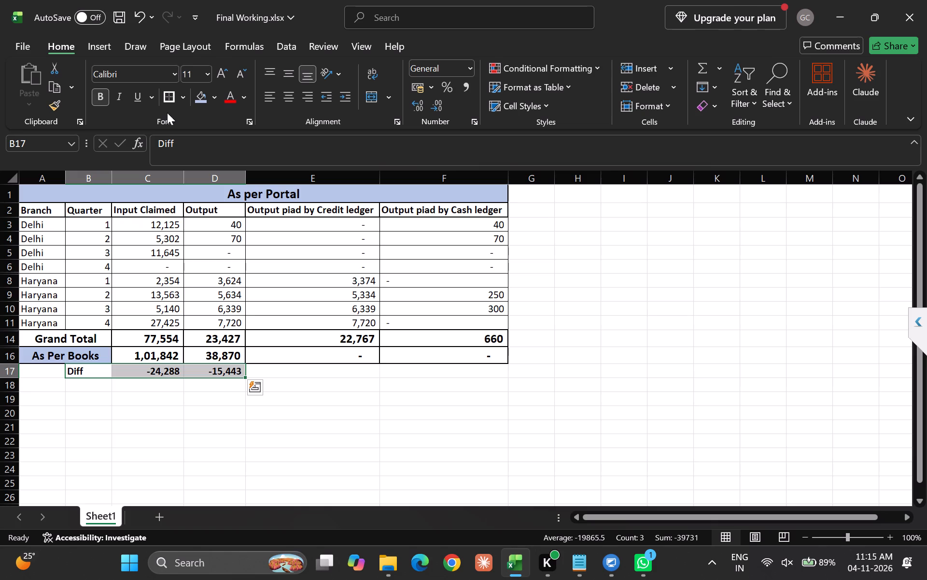
left_click(222, 68)
key("Down")
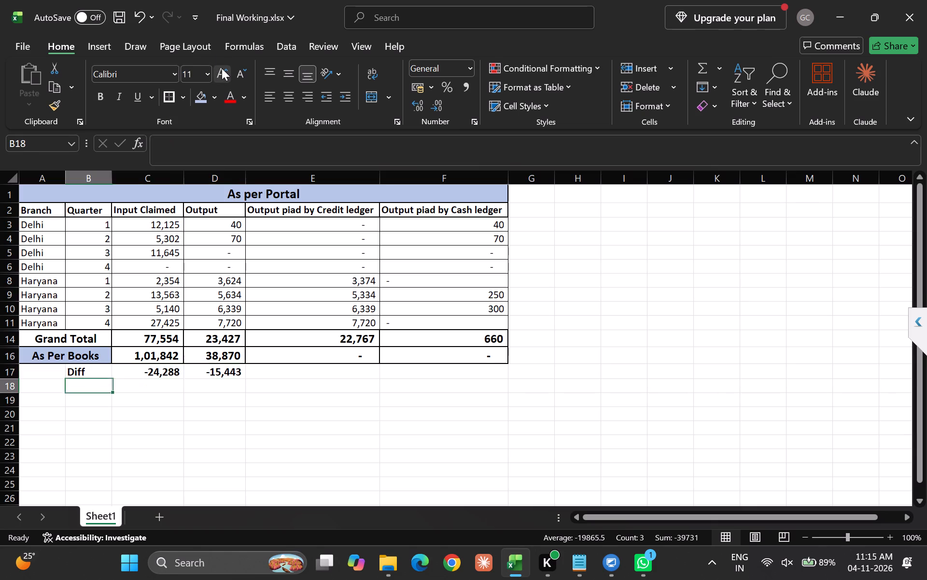
Save the workbook.
key("Up")
key("Right")
key("Right")
key("Down")
key("Right")
key("Down")
key("ctrl+s")
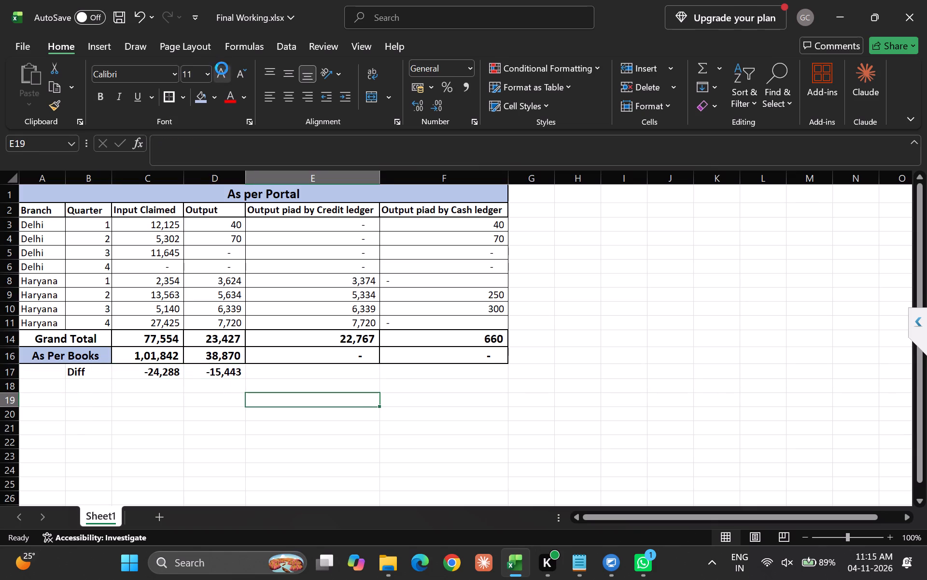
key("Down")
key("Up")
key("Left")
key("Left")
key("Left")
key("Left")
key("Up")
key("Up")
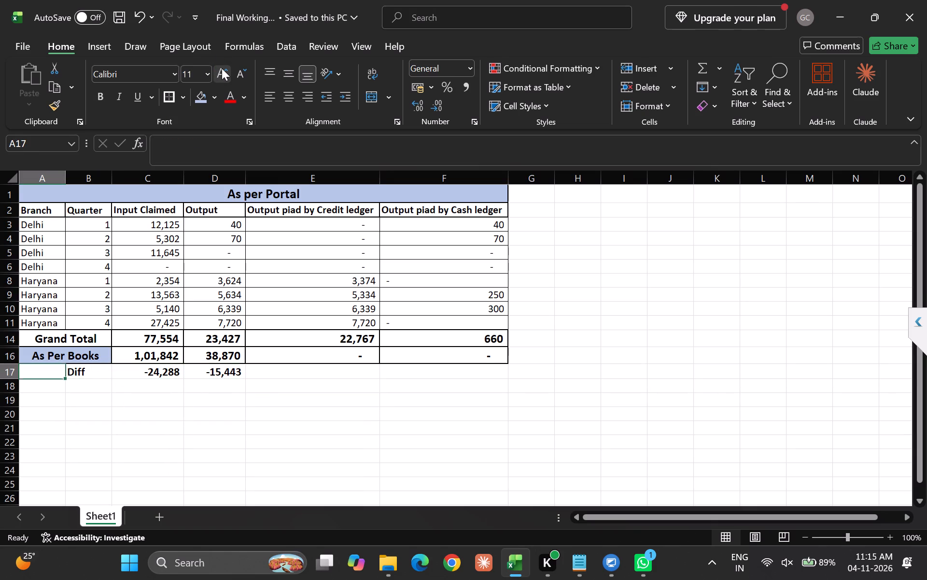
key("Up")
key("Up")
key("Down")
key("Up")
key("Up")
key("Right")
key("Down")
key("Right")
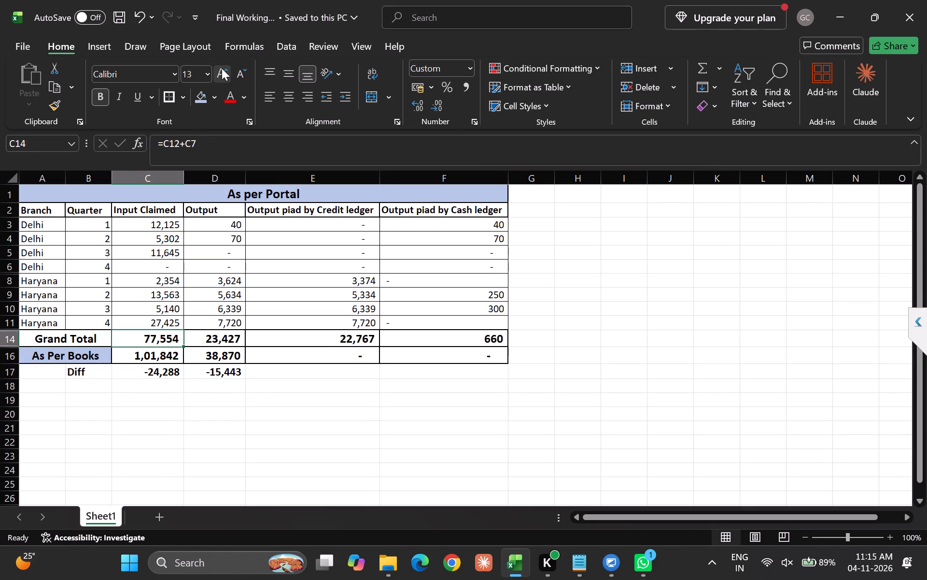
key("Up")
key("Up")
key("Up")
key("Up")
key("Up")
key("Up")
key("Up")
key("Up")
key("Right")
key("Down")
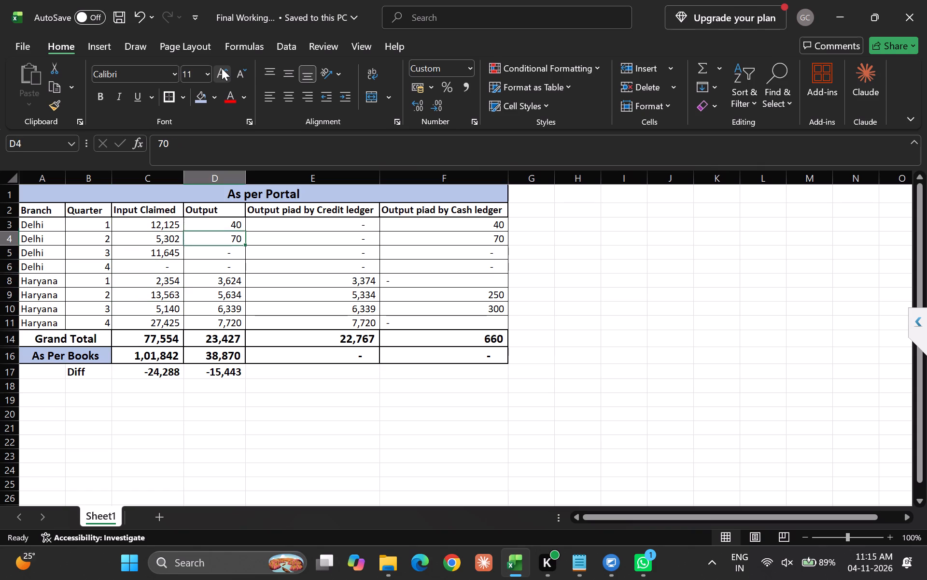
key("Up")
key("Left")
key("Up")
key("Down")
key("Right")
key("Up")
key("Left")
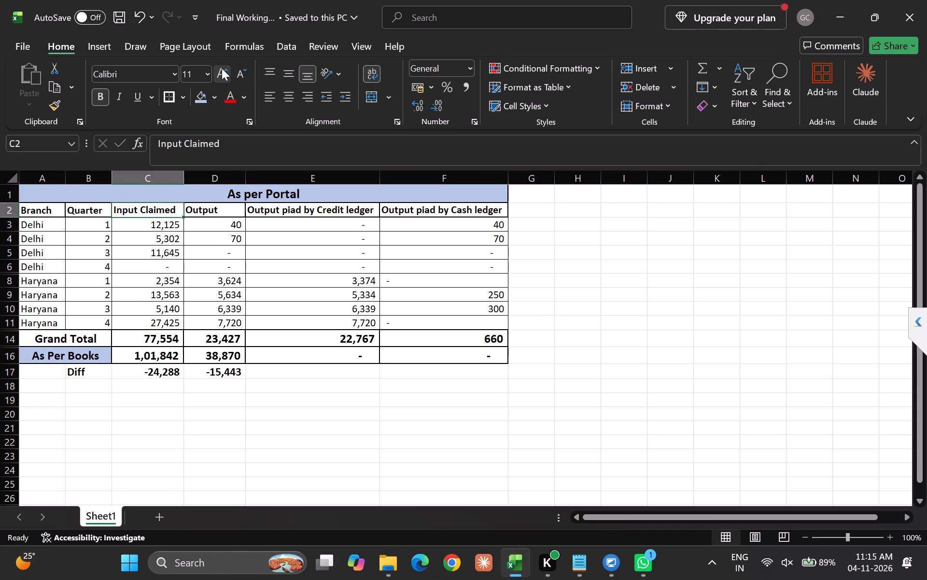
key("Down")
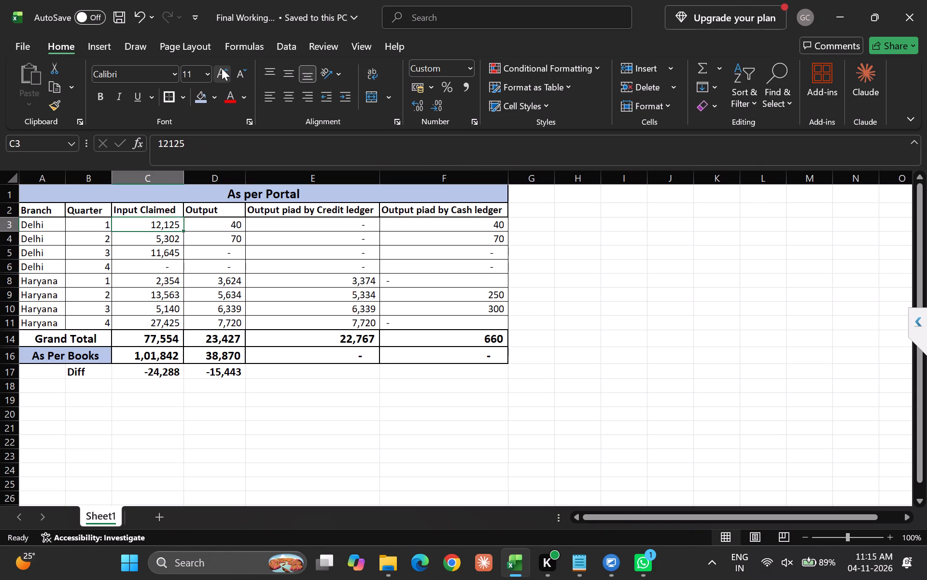
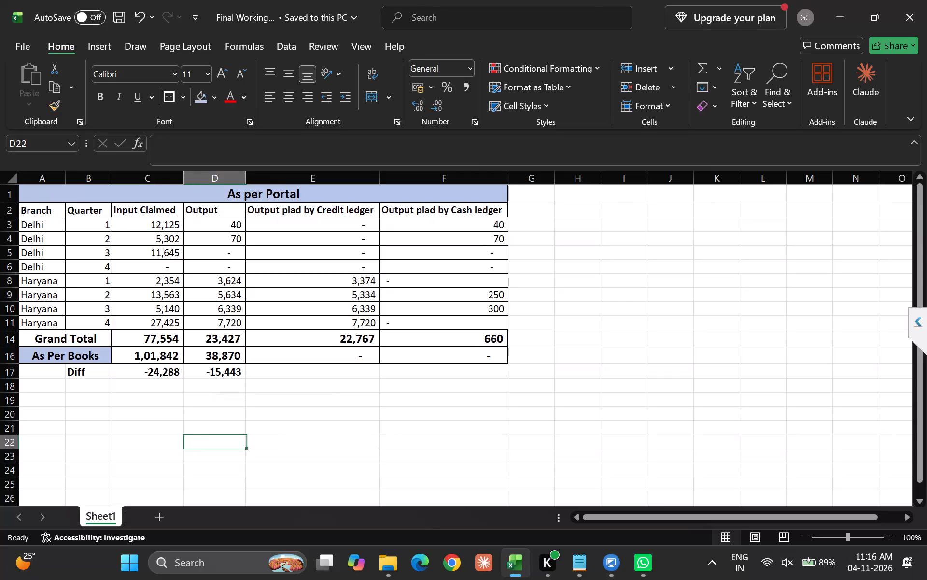
Save the Final Working workbook.
key("ctrl+s")
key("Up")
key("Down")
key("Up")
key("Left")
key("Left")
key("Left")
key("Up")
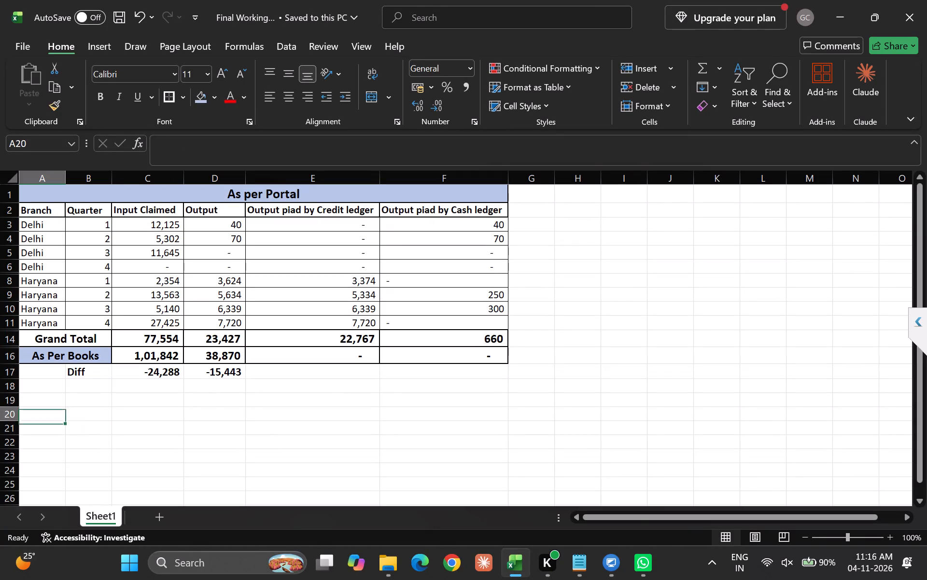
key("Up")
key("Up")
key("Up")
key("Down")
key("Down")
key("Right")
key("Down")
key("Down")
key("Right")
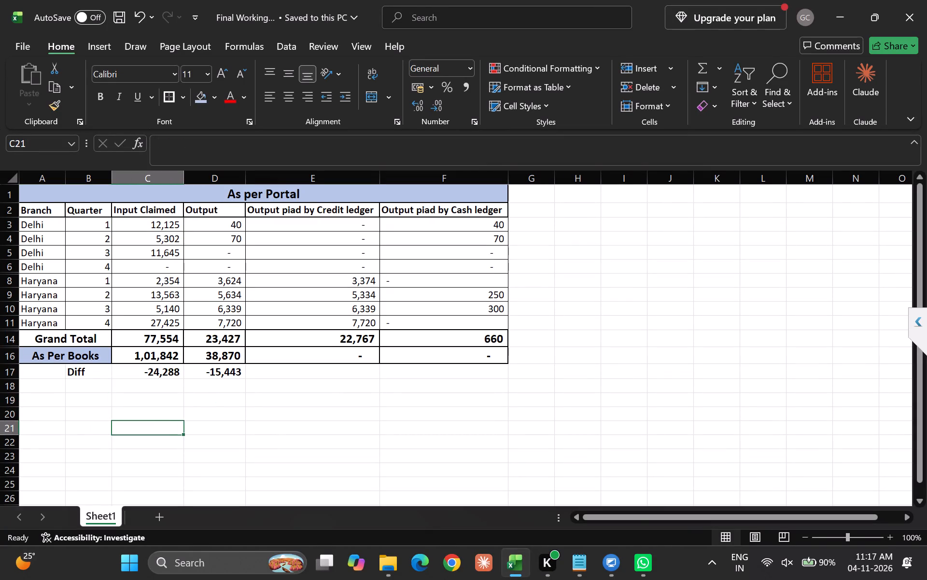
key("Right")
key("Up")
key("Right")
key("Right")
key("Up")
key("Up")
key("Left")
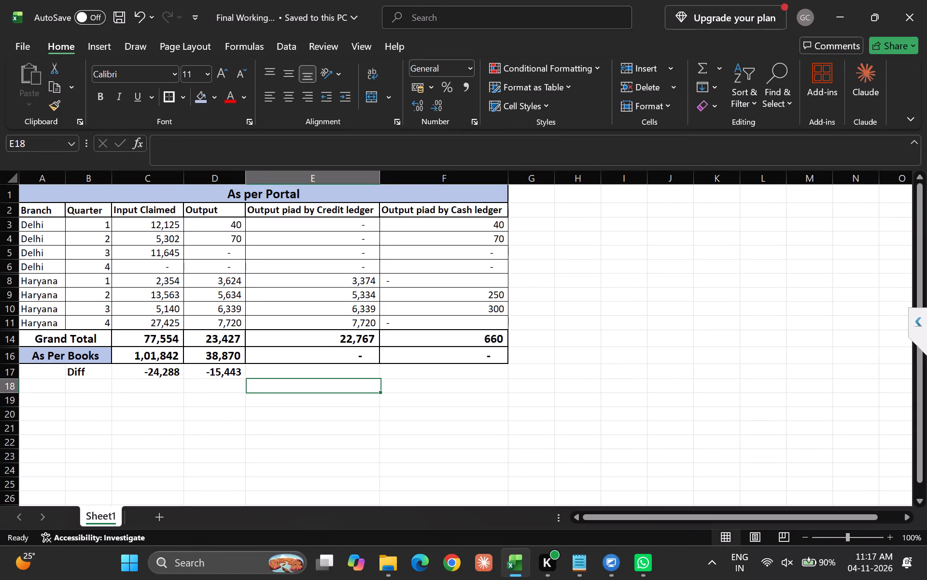
Save the Final Working workbook again.
key("ctrl+s")
left_click(261, 444)
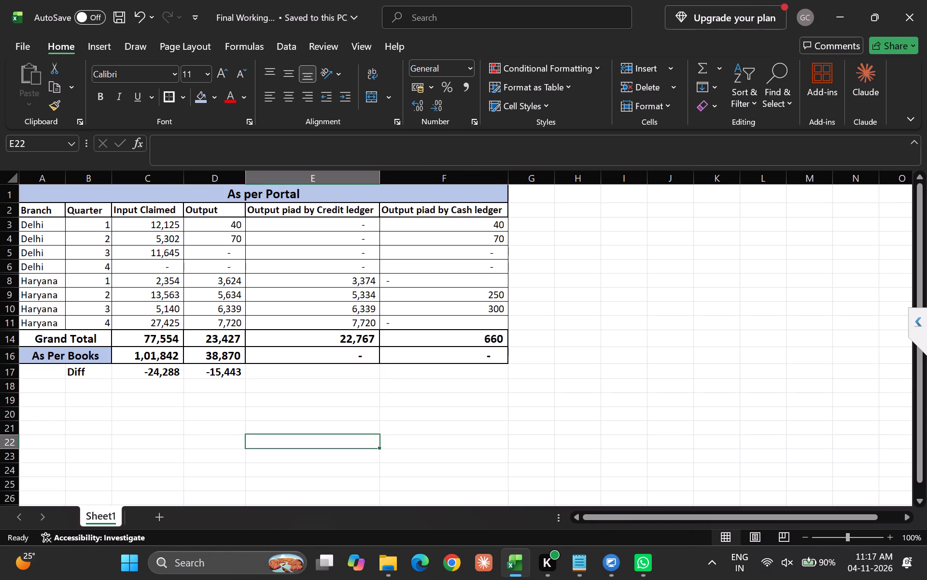
left_click(222, 413)
left_click(303, 408)
Switch to File Explorer and look through the GSTR2B files in the Haryana folder under GST Return, returning to GST Return.
key("alt+Tab")
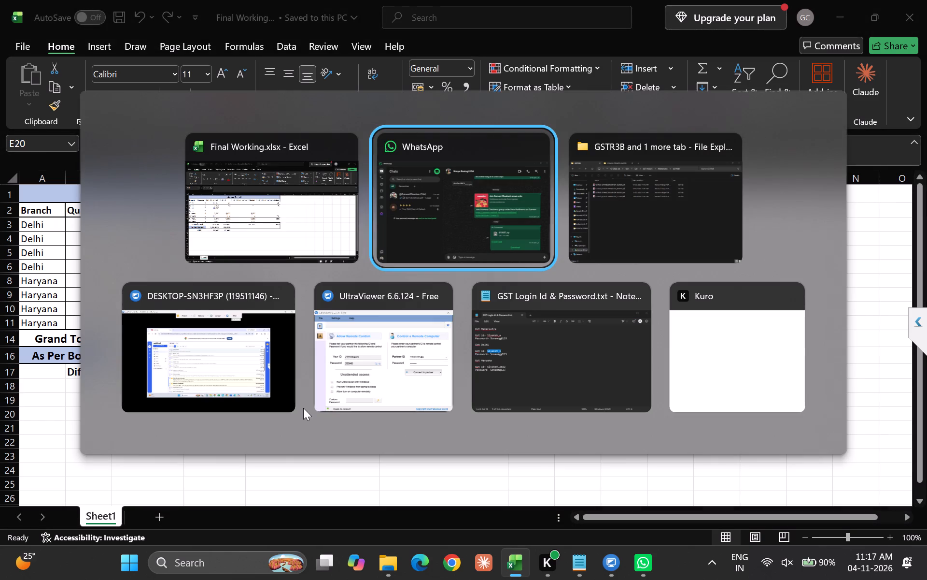
key("alt+Tab")
key("alt+Up")
key("alt+Up")
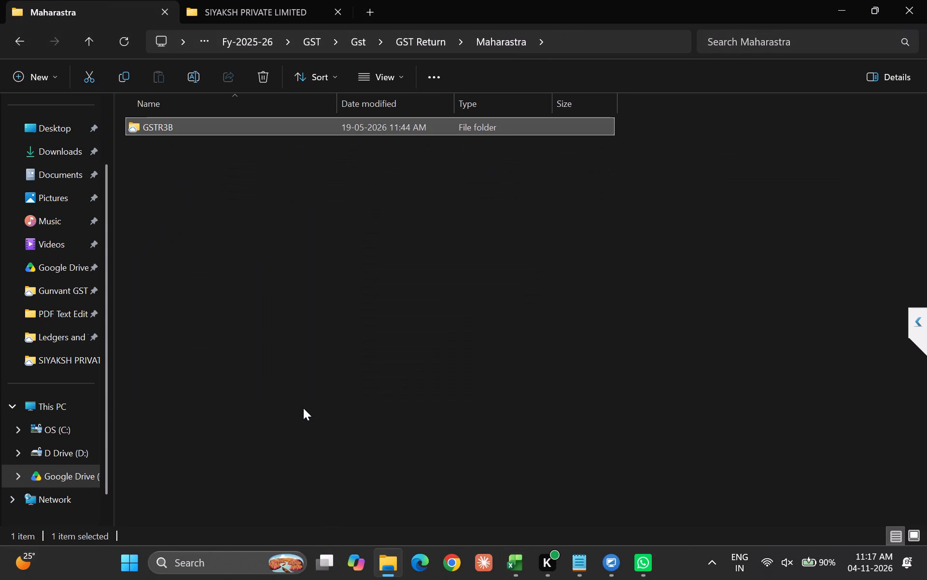
key("Up")
key("Return")
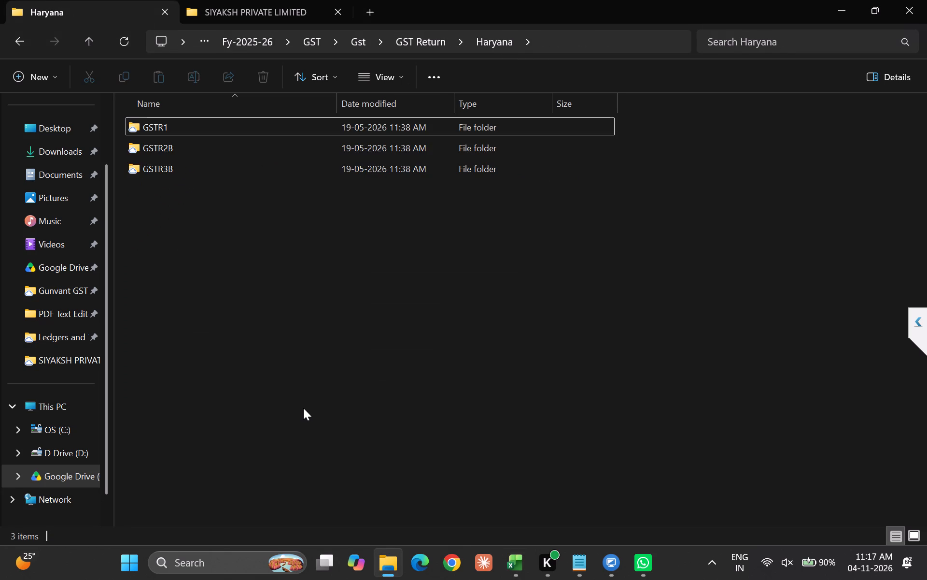
key("Down")
key("Return")
key("Down")
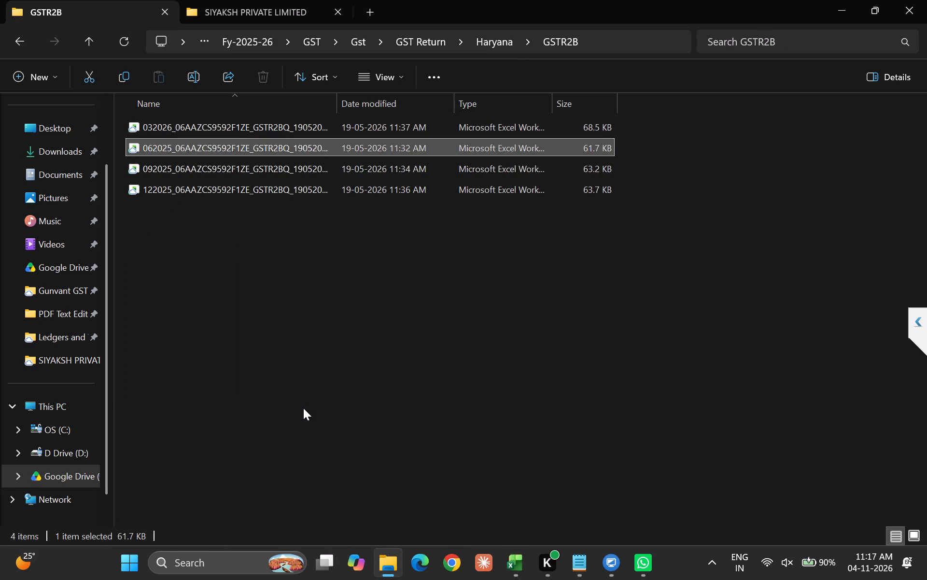
key("Down")
key("Down")
key("alt+Up")
key("Up")
key("alt+Up")
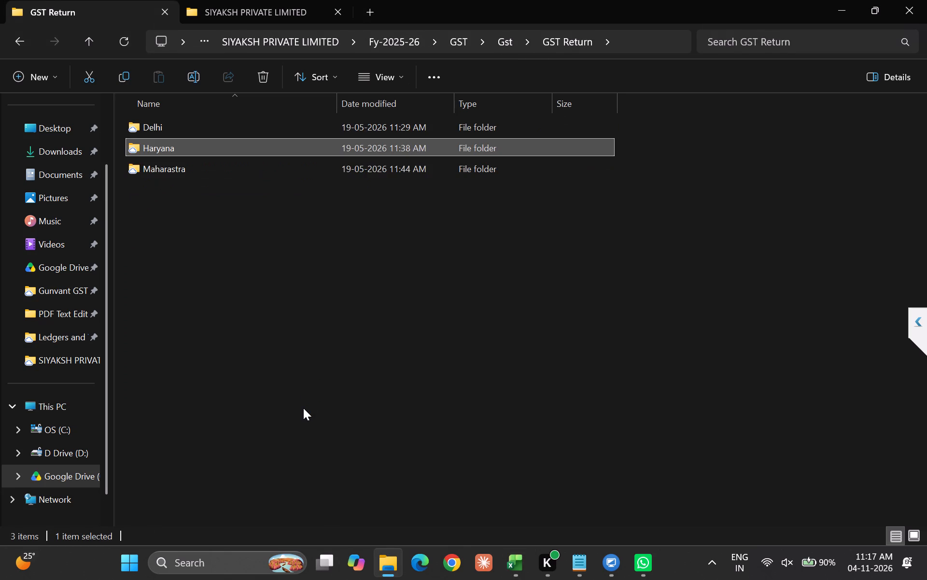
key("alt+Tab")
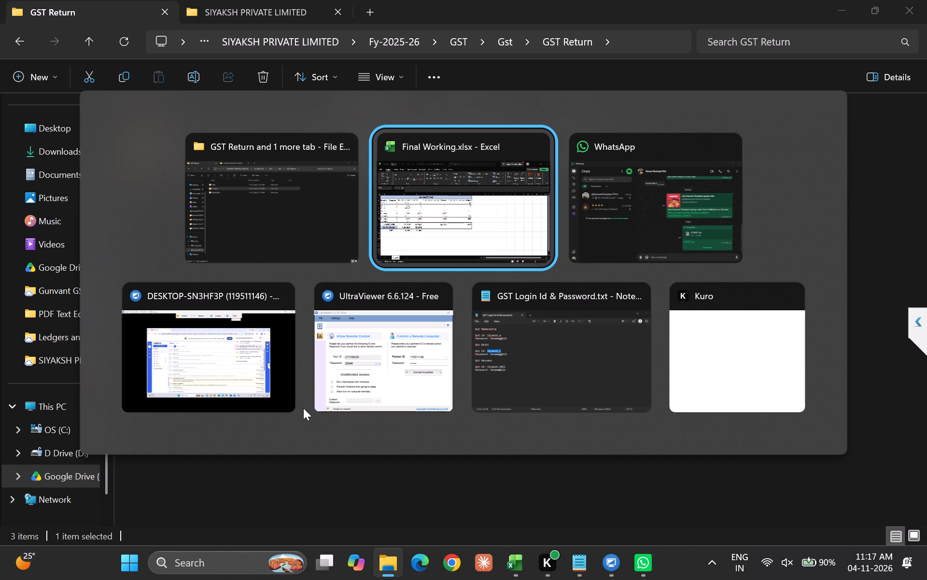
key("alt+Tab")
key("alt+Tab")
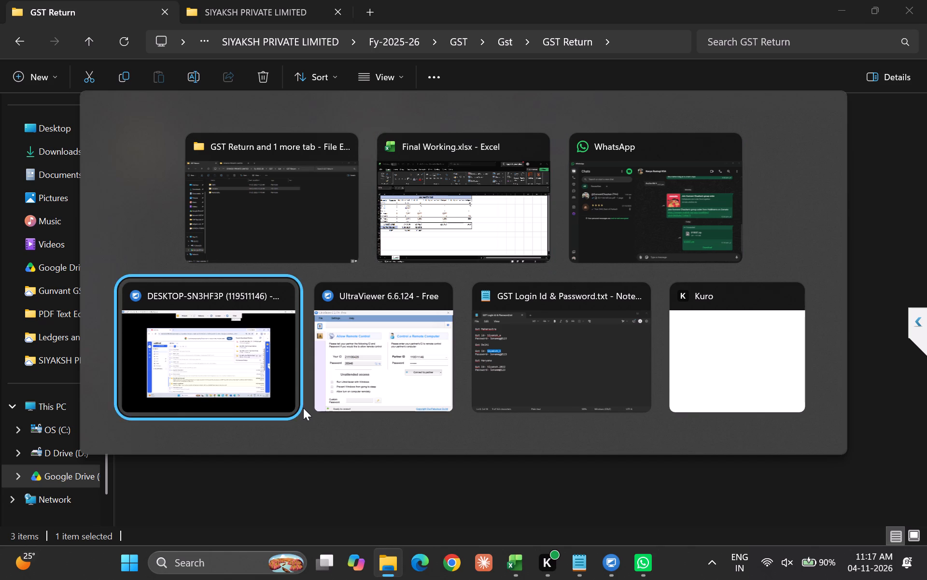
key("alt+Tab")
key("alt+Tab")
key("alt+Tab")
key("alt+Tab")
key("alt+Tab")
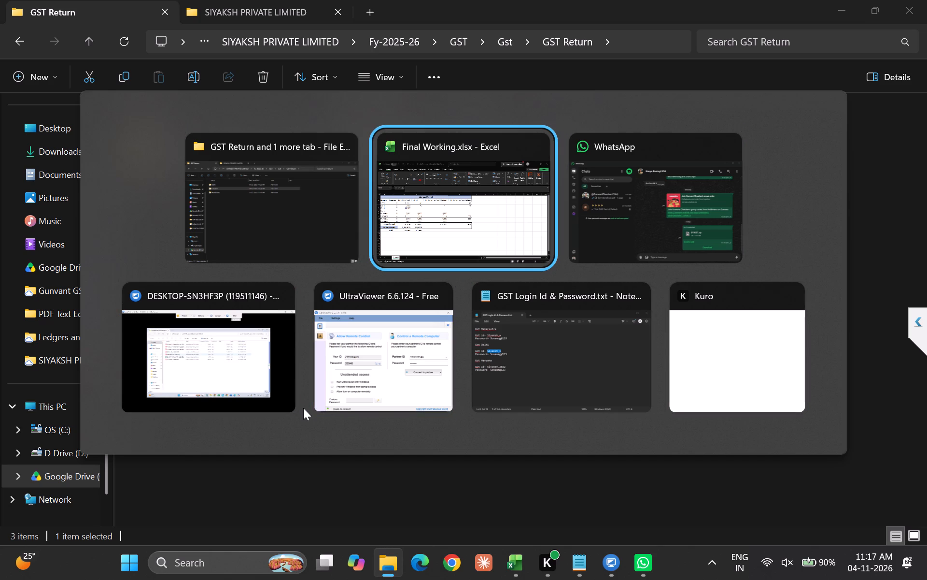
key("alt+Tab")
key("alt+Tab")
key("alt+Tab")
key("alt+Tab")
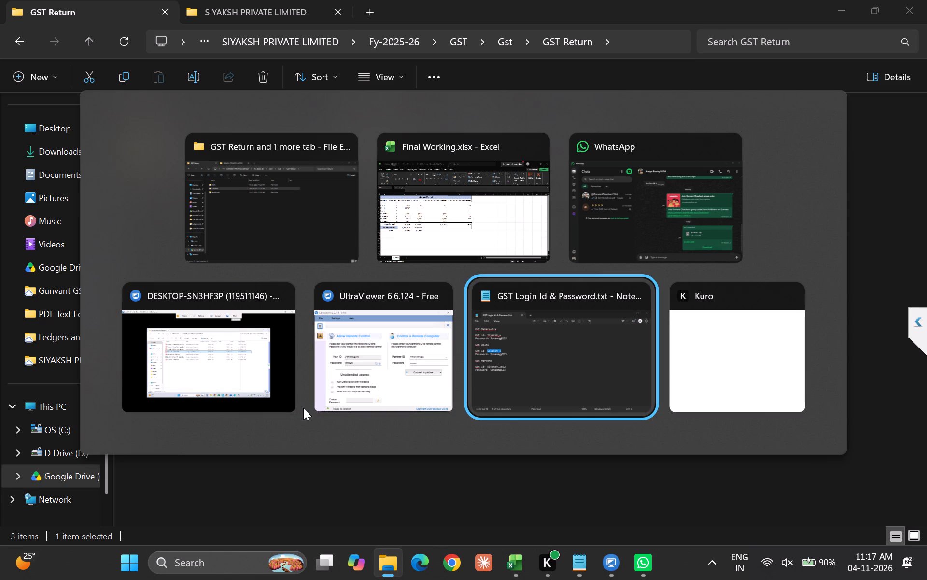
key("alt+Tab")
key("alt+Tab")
Look through the GSTR2B files in the Delhi folder under GST Return, returning to the Delhi folder.
key("Down")
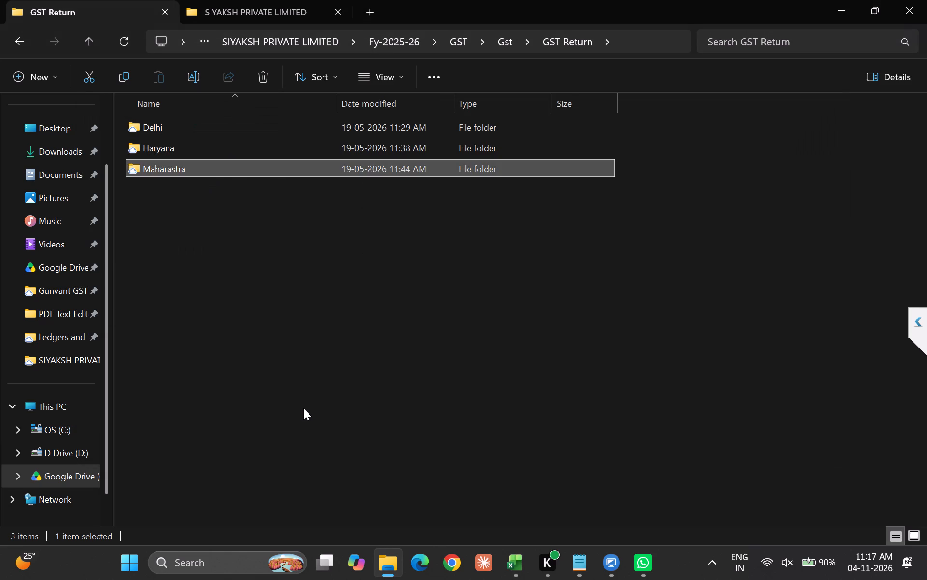
key("Up")
key("Up")
key("Return")
key("Down")
key("Down")
key("Up")
key("Return")
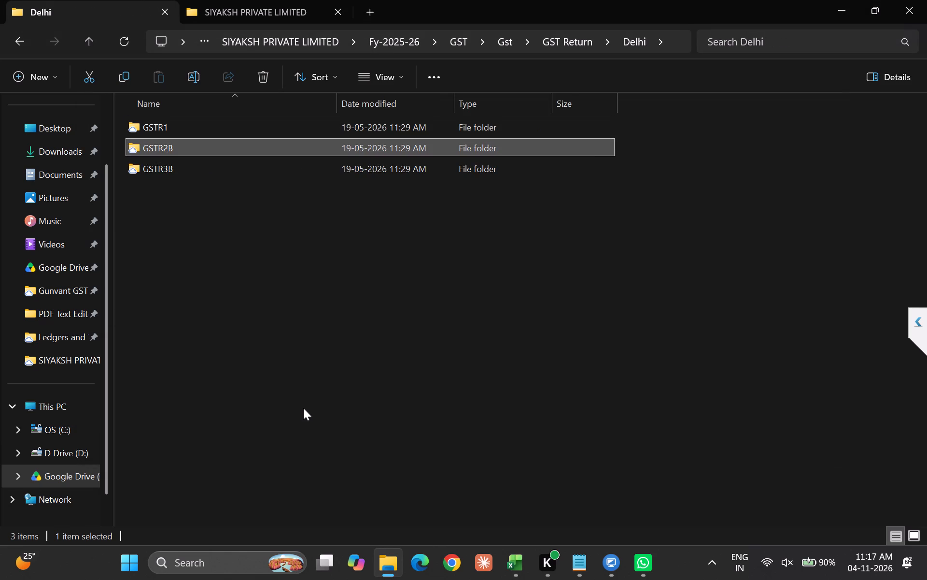
key("Down")
key("Down")
key("Up")
key("Up")
key("Down")
key("Down")
key("Down")
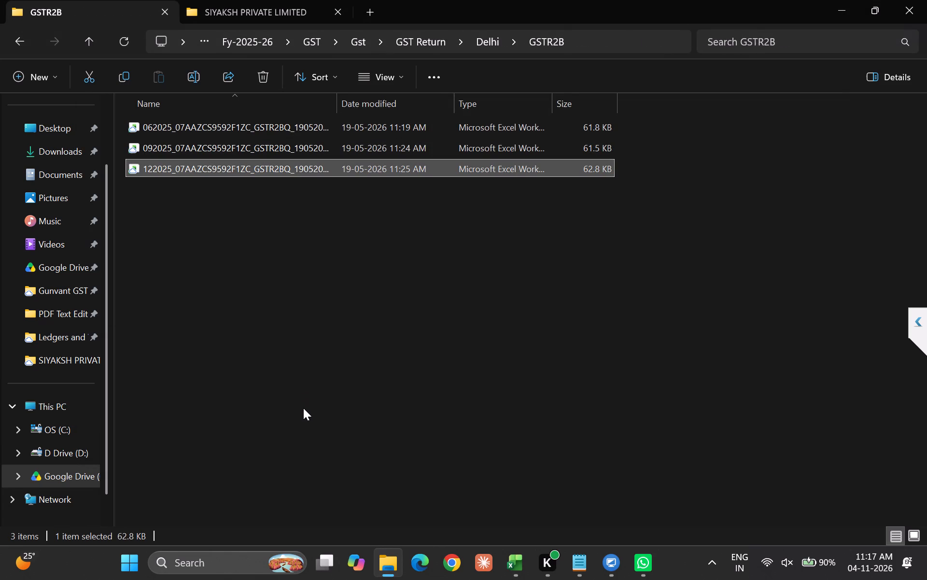
key("alt+Up")
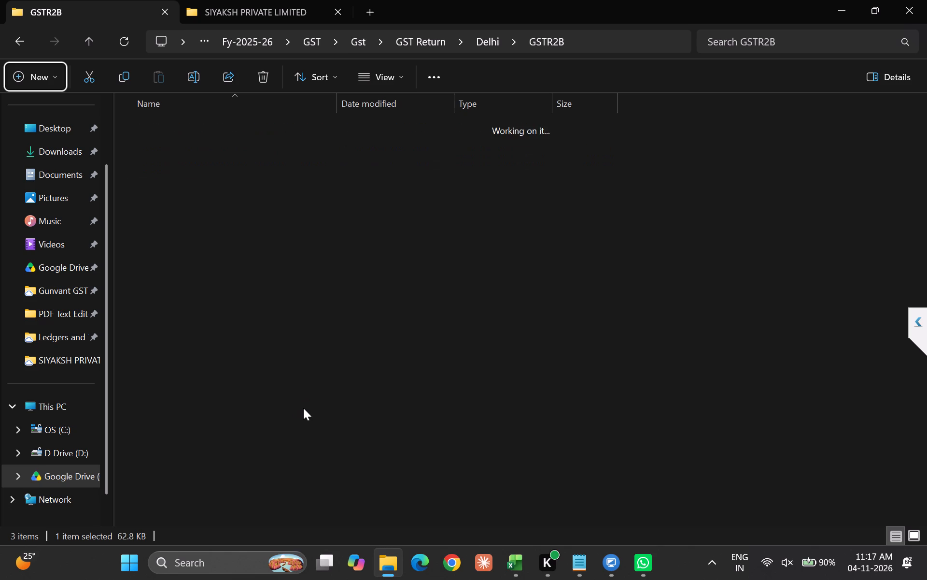
Open a new File Explorer tab alongside the Delhi and SIYAKSH PRIVATE LIMITED tabs.
left_click(350, 420)
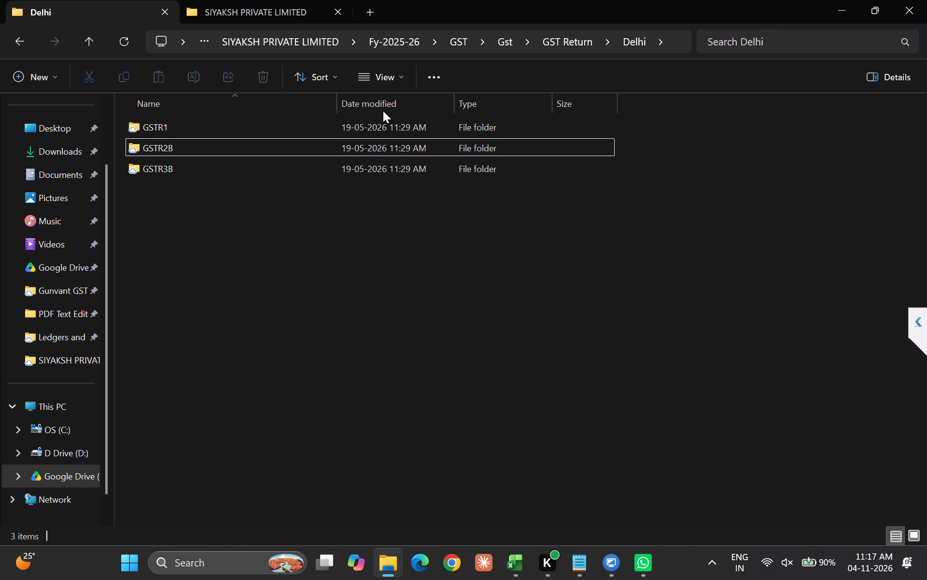
left_click(367, 9)
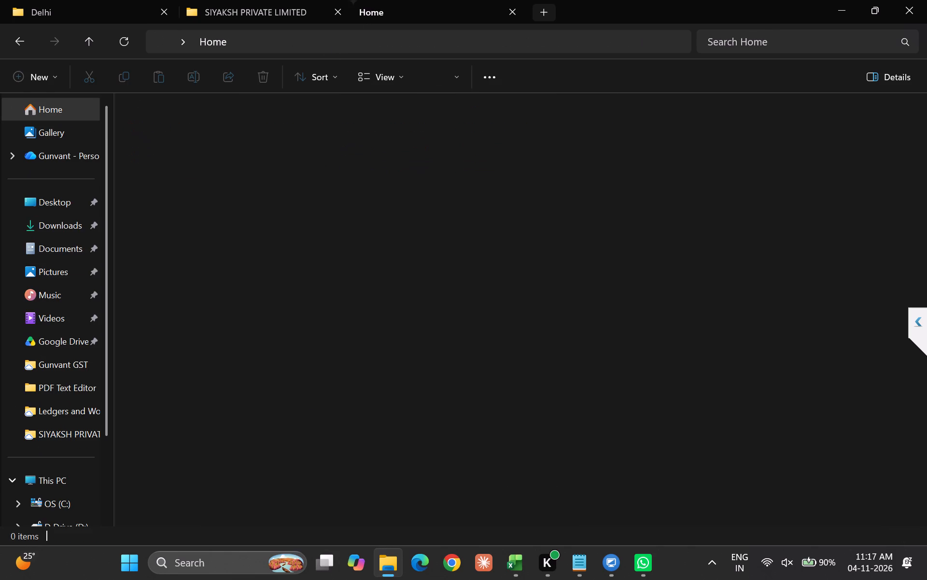
Open the workbook GSTR2B_Conso of DL and HR.xlsx from the CONSOLIDATED folder inside GST 2B on the Desktop.
left_click(259, 9)
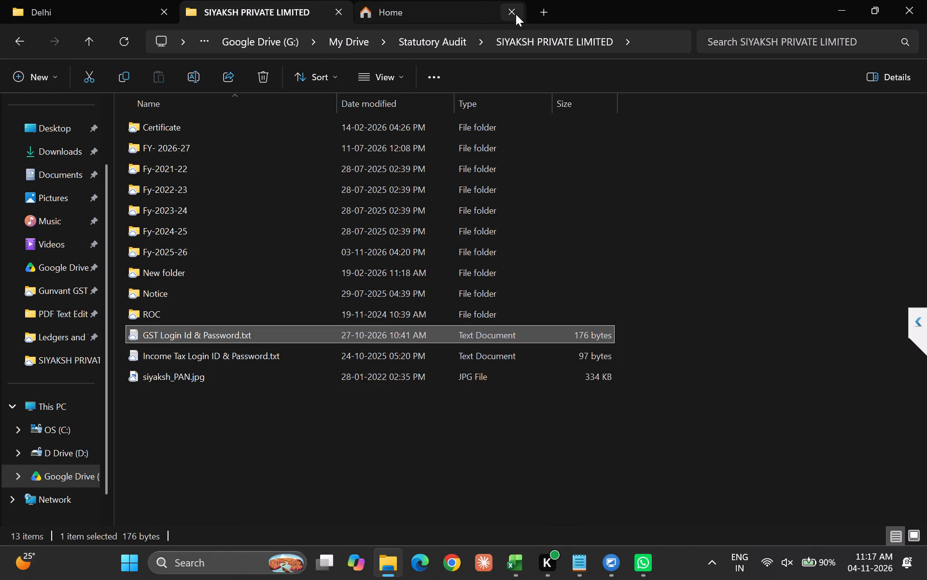
left_click(516, 13)
left_click(57, 130)
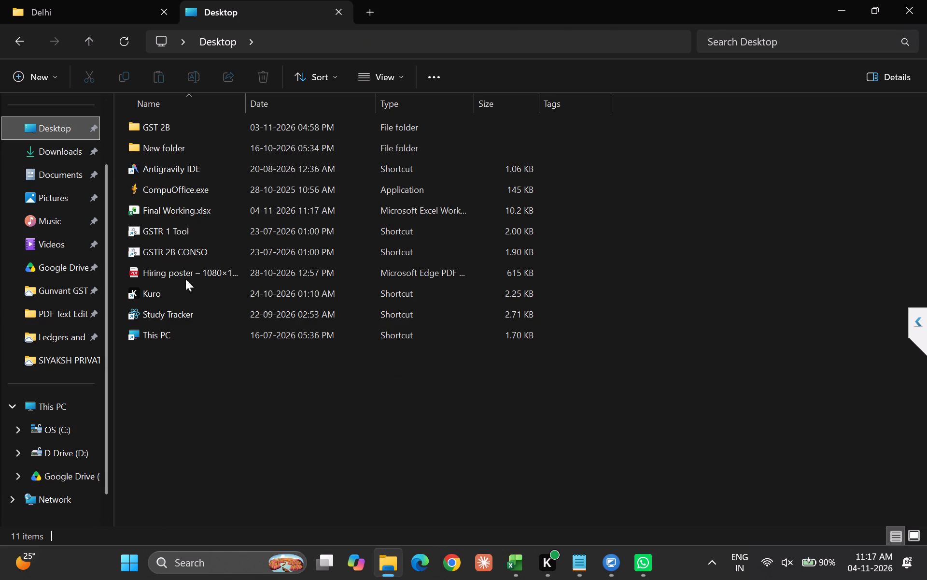
double_click(181, 125)
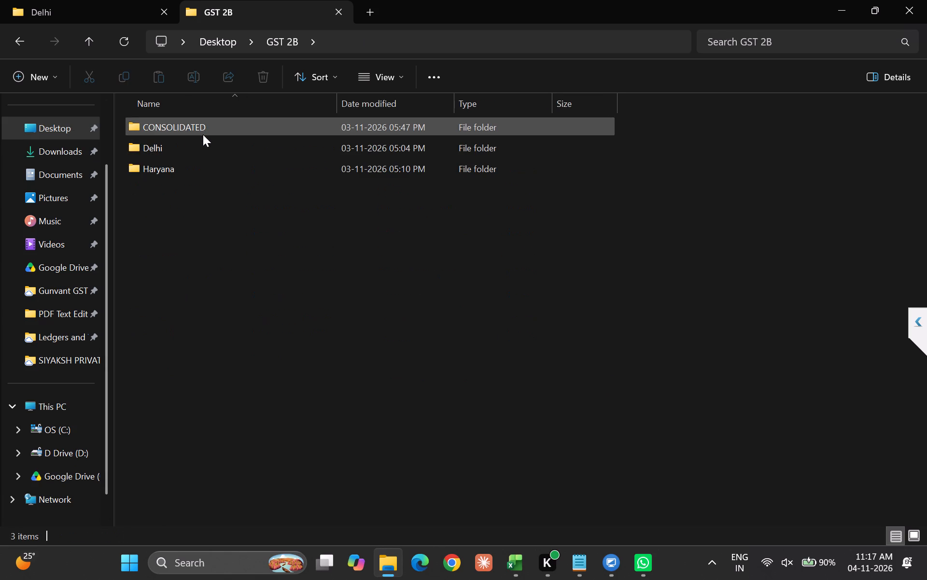
double_click(199, 143)
left_click(185, 212)
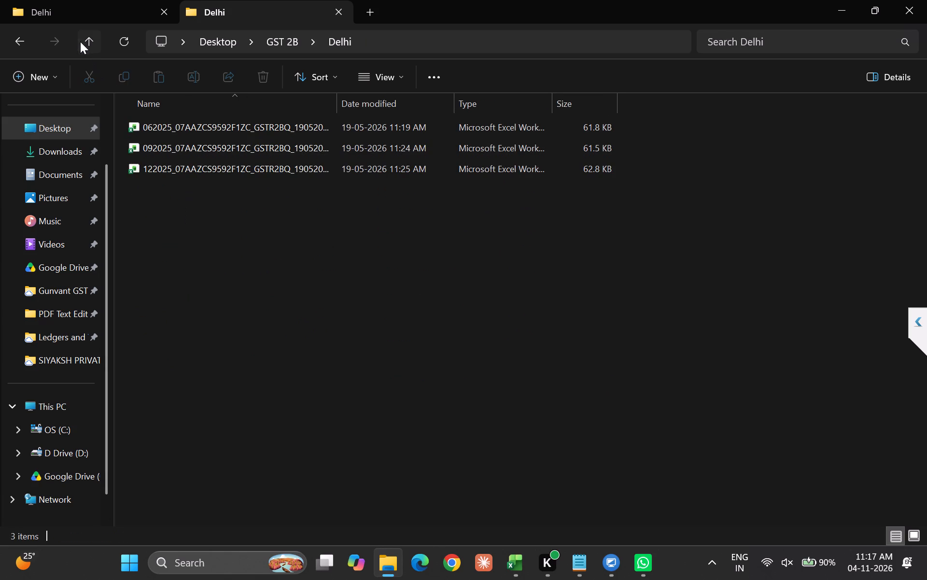
left_click(80, 40)
double_click(173, 119)
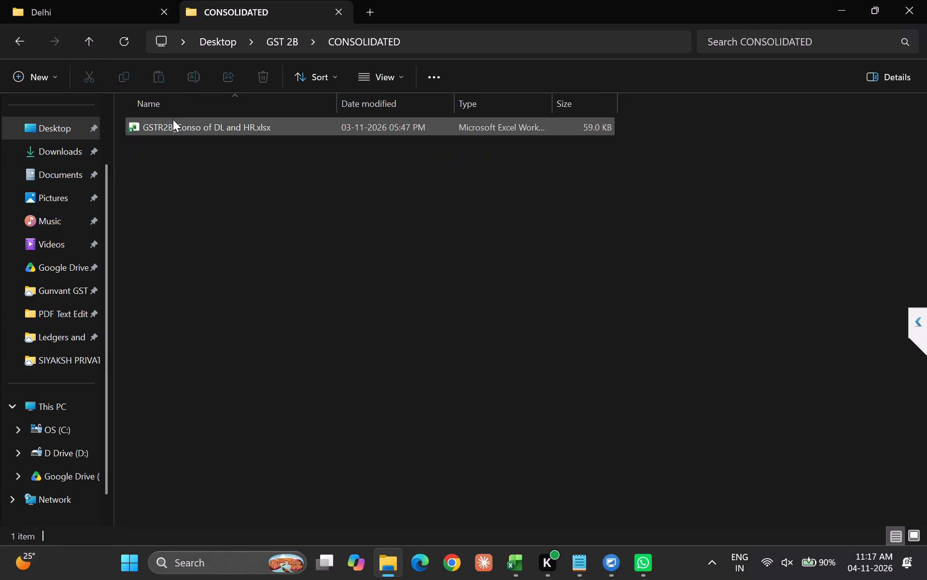
double_click(187, 127)
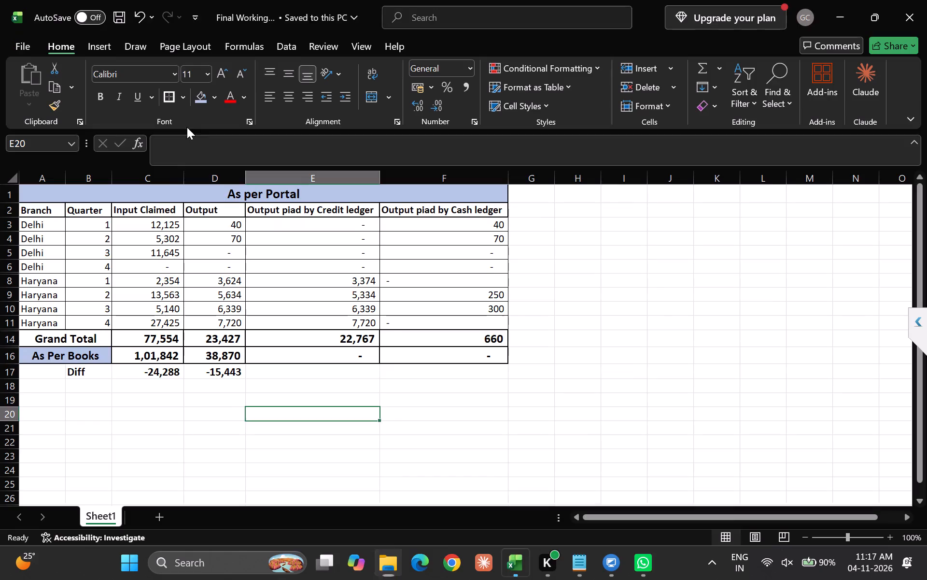
Examine the supplier rows and Grand Total on the B2B Analysis sheet and the credit/debit note summary on B2B-CDNR.
left_click(302, 446)
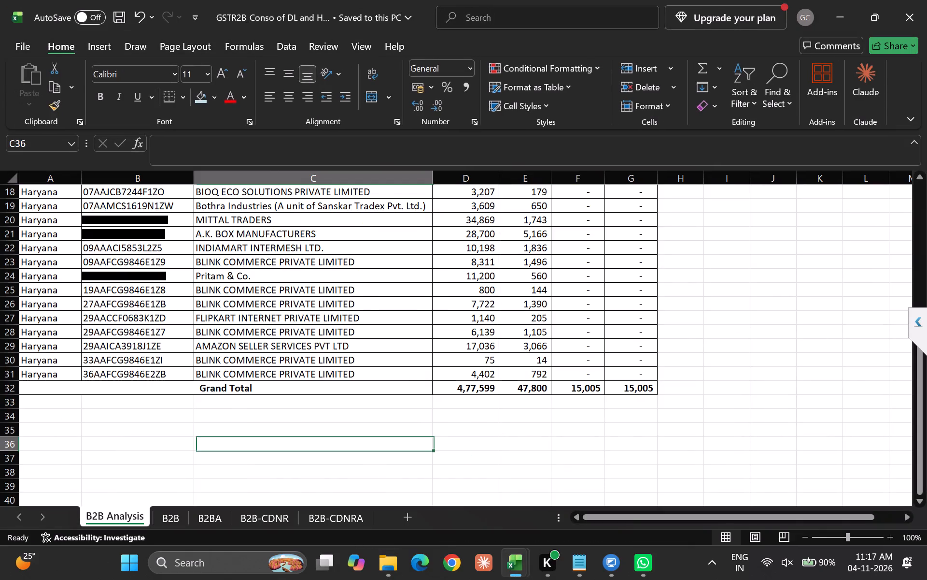
key("Up")
key("Right")
key("Up")
key("Right")
key("Up")
key("Up")
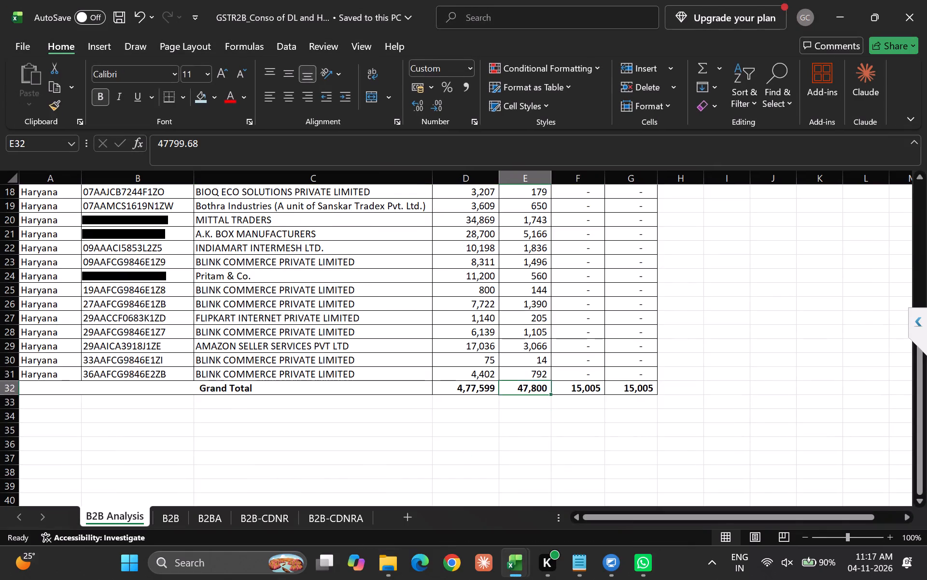
key("Down")
key("Up")
scroll(495, 435, "up", 2)
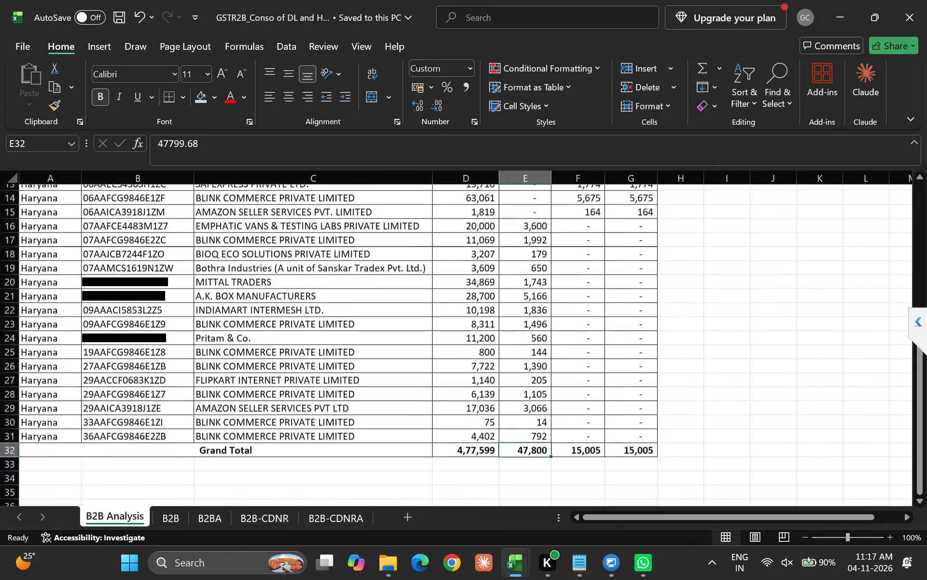
scroll(495, 435, "up", 3)
scroll(495, 435, "down", 3)
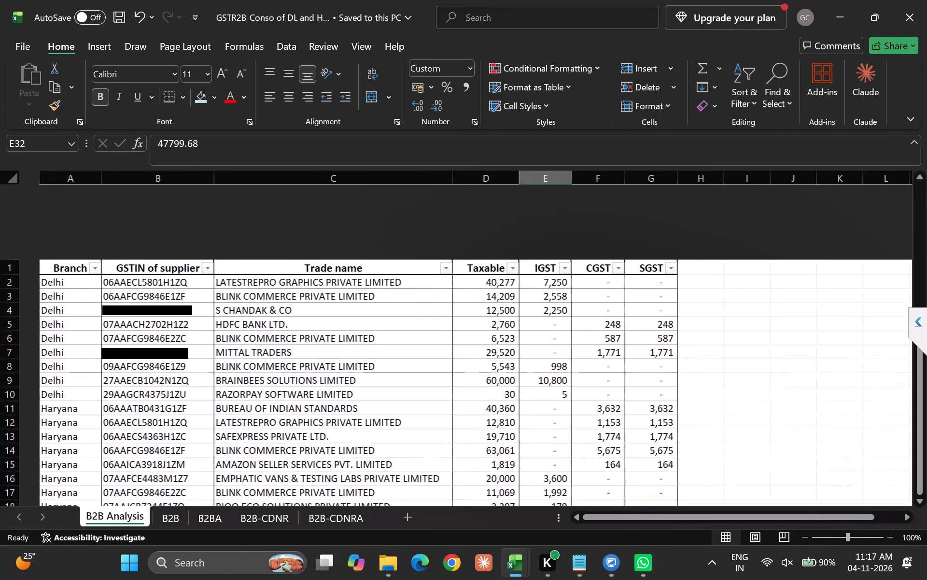
scroll(495, 435, "down", 2)
key("Down")
key("Up")
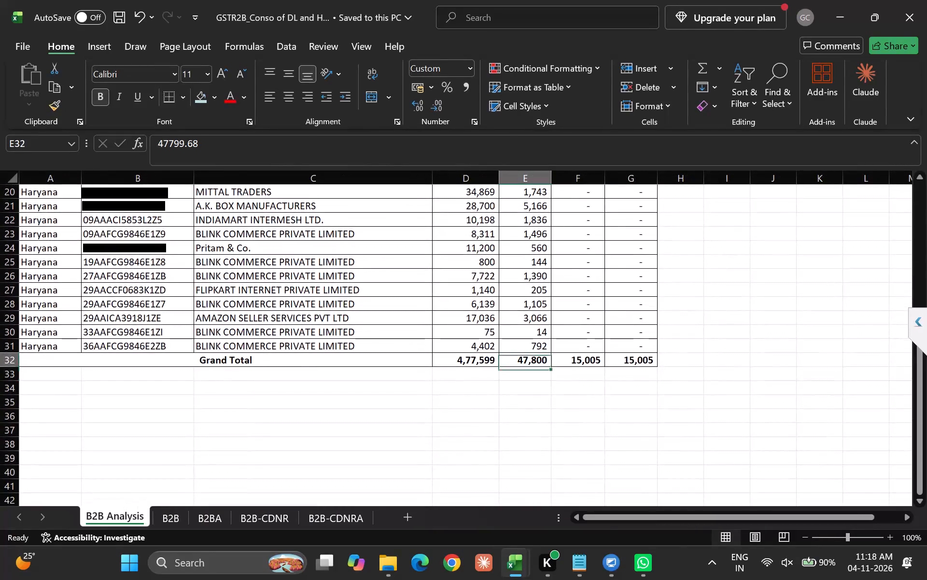
left_click(258, 519)
left_click(232, 470)
left_click(132, 515)
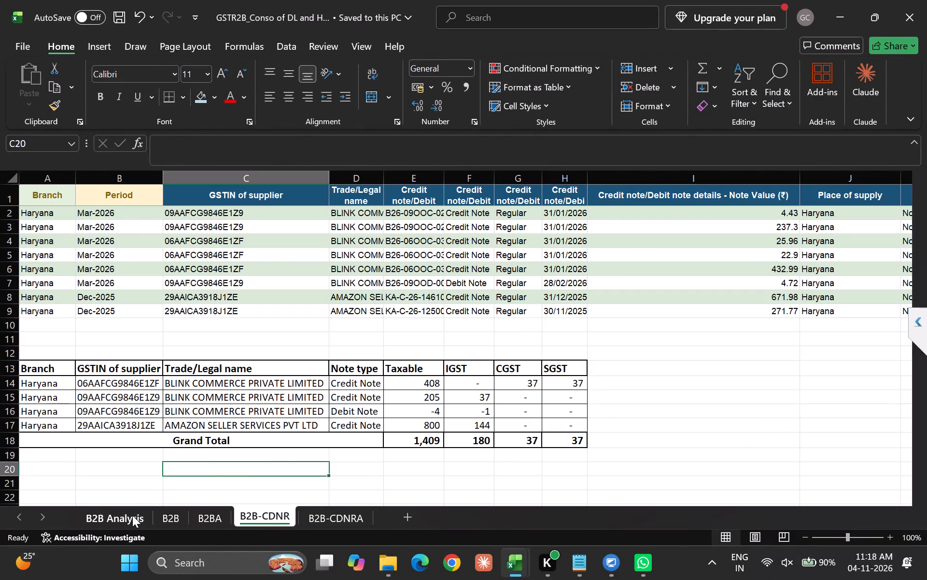
Copy the sum of the Grand Total IGST, CGST and SGST cells (E32:G32) in B2B Analysis into K4 of the Final Working workbook.
left_click(384, 405)
key("Down")
key("Up")
key("Up")
key("Up")
key("Up")
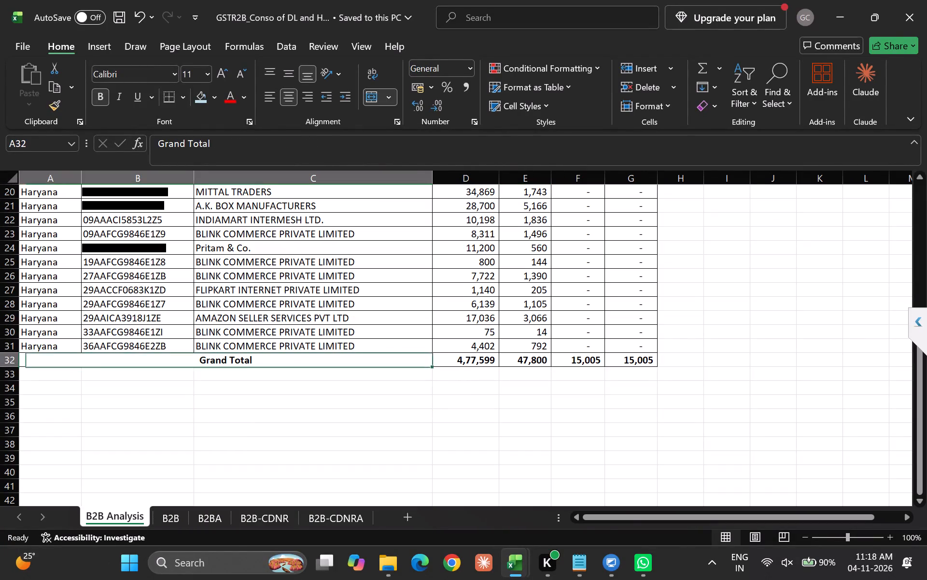
key("Right")
key("Right")
key("shift+Right")
key("shift+Right")
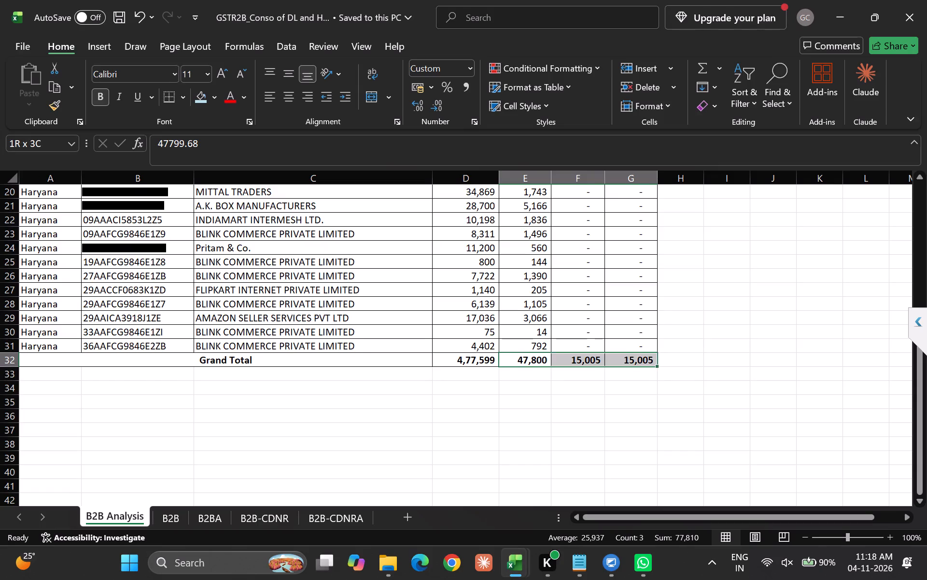
left_click(685, 540)
key("alt+Tab")
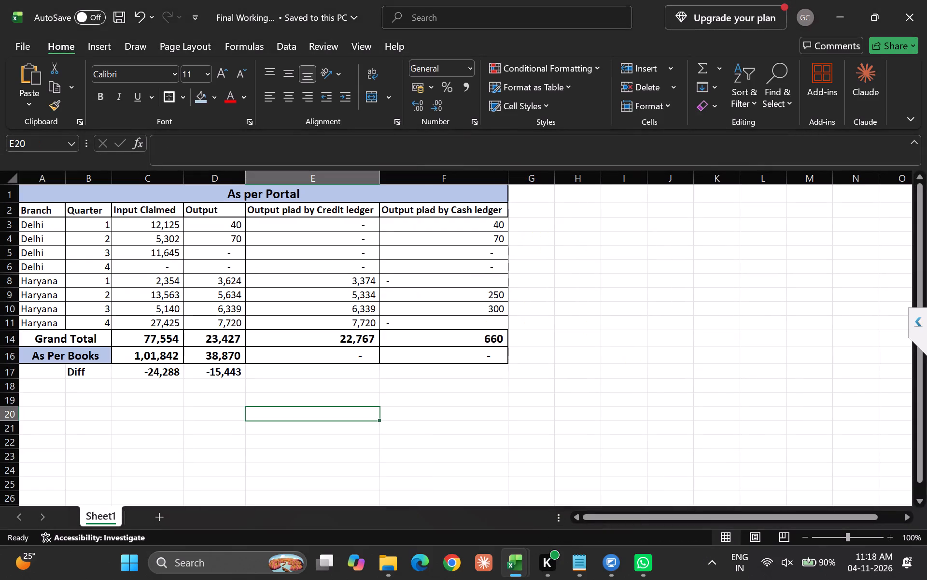
left_click(721, 235)
key("ctrl+v")
key("Down")
key("Up")
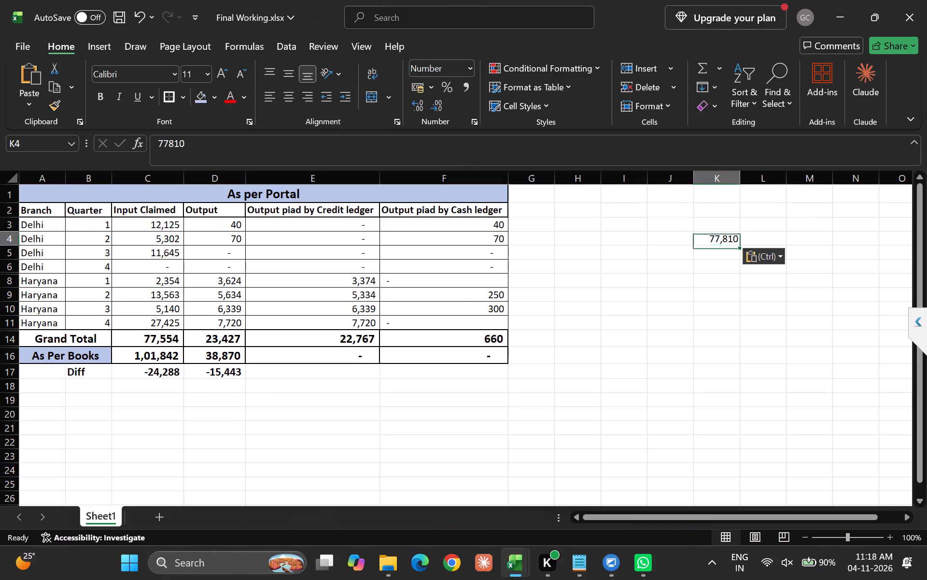
Switch back to the GSTR2B_Conso workbook and review the B2B-CDNR, B2B-CDNRA and B2BA sheets.
key("alt+Tab")
left_click(266, 522)
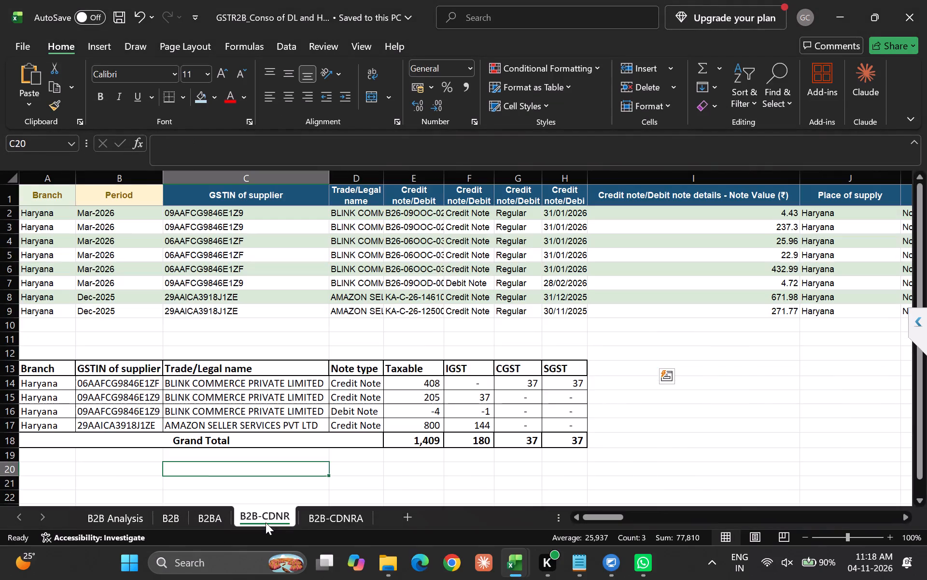
left_click(445, 453)
scroll(246, 436, "up", 1)
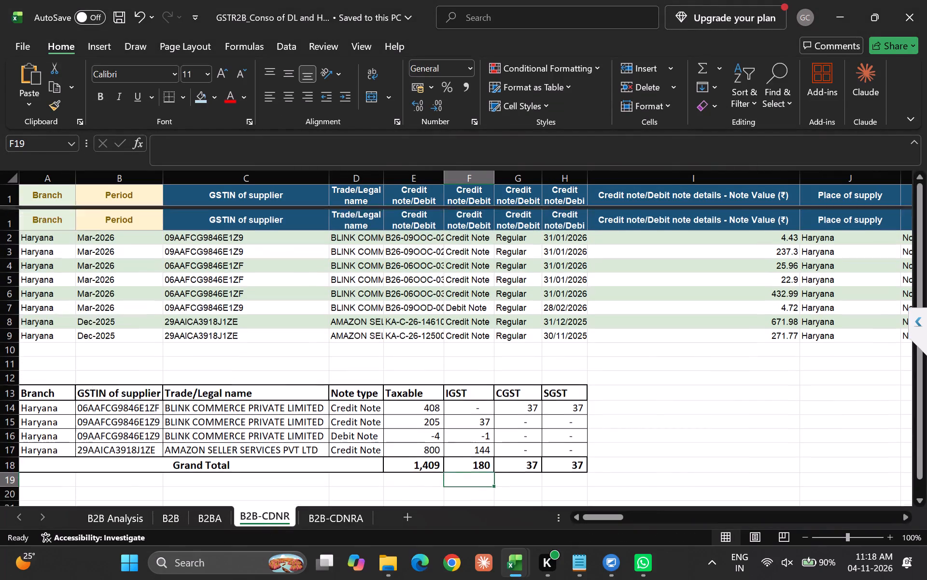
left_click(319, 522)
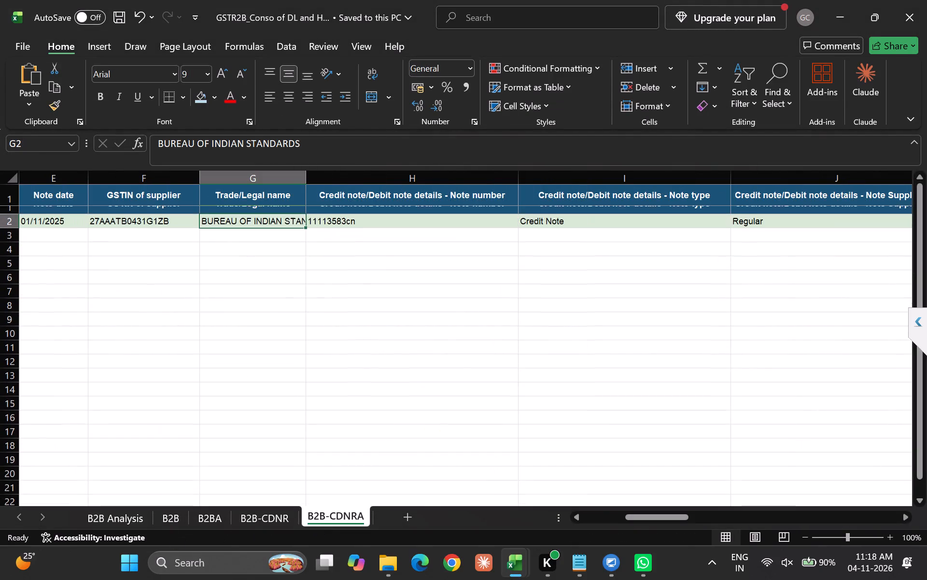
left_click(263, 521)
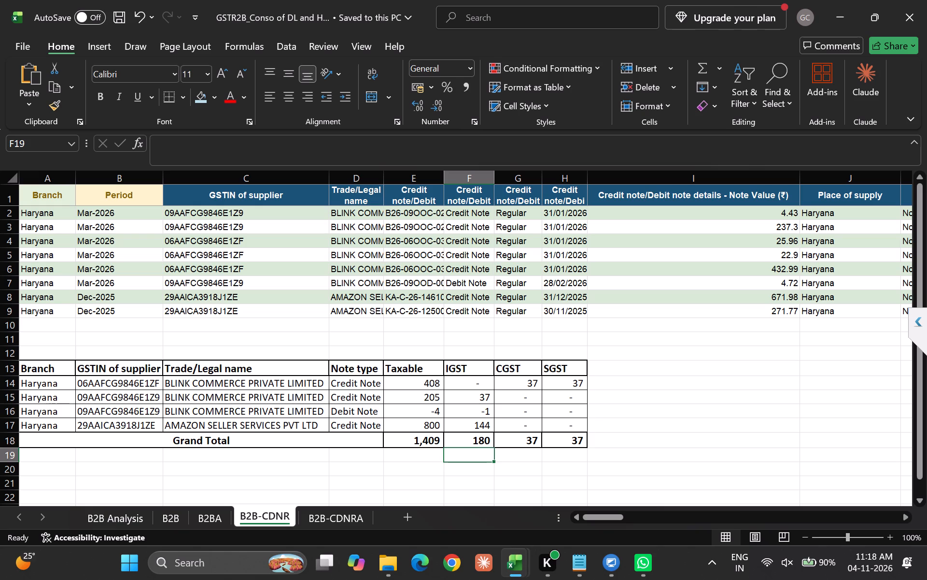
left_click(212, 519)
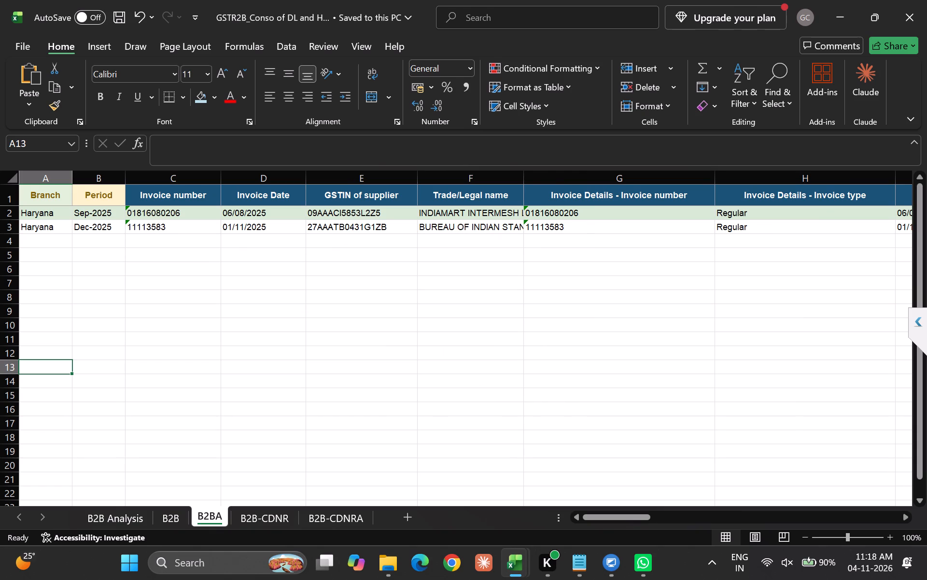
Examine the Delhi and Haryana invoice records on the B2B sheet, including dates, invoice values and reverse charge, through the last row.
left_click(170, 518)
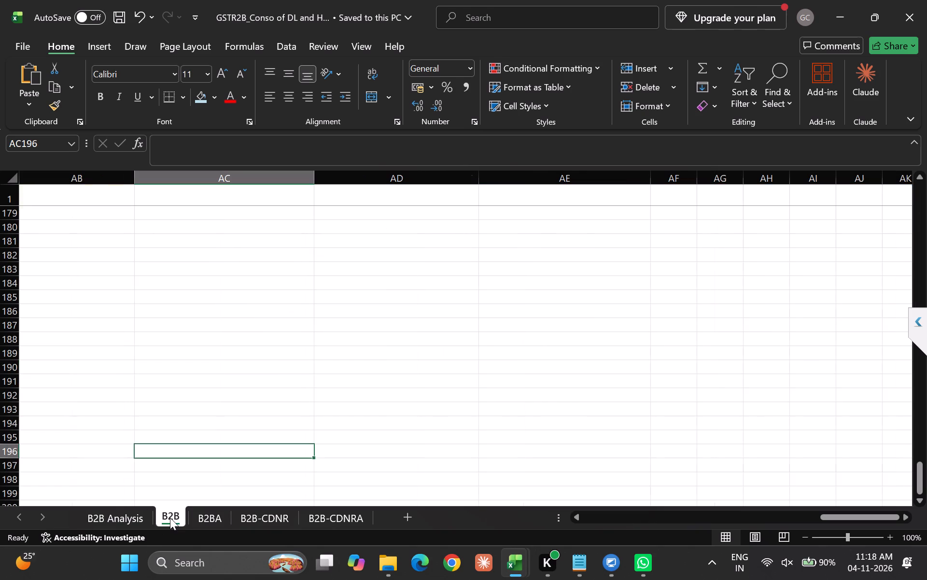
scroll(220, 361, "up", 14)
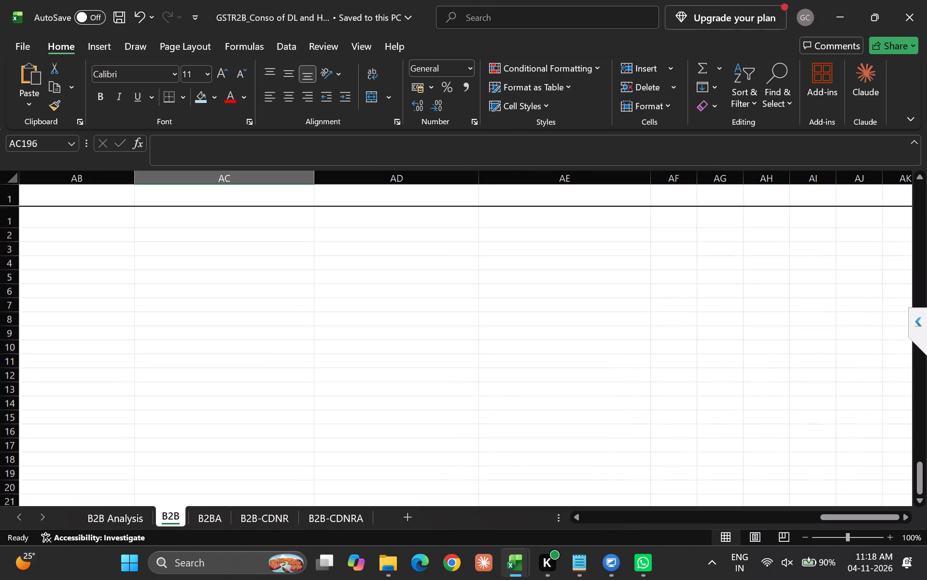
scroll(220, 361, "right", 20)
scroll(220, 361, "right", 3)
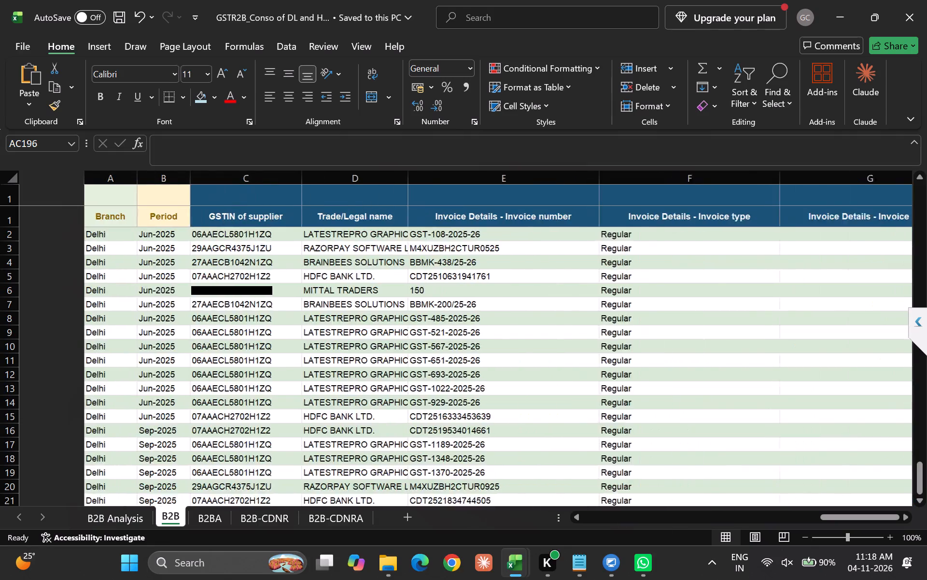
scroll(220, 361, "right", 3)
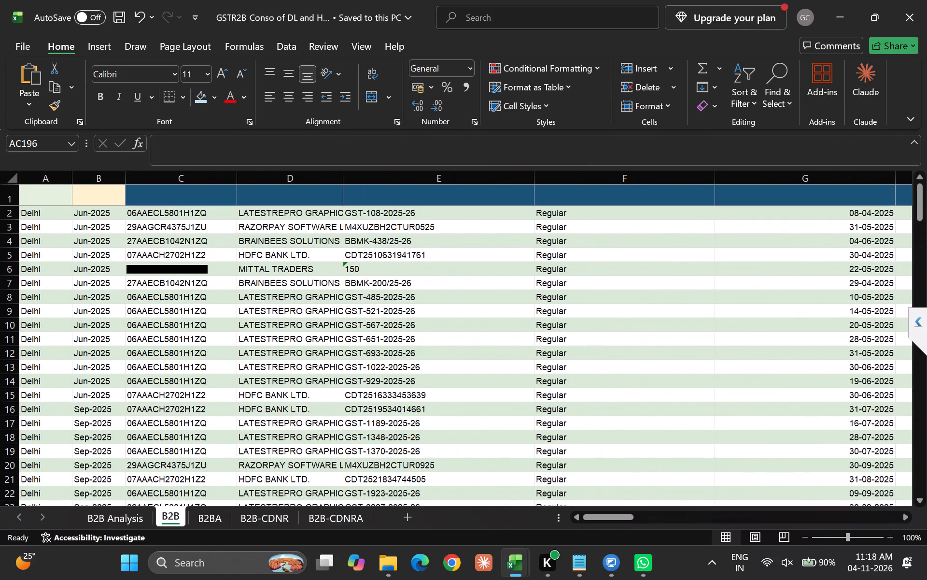
scroll(353, 364, "left", 3)
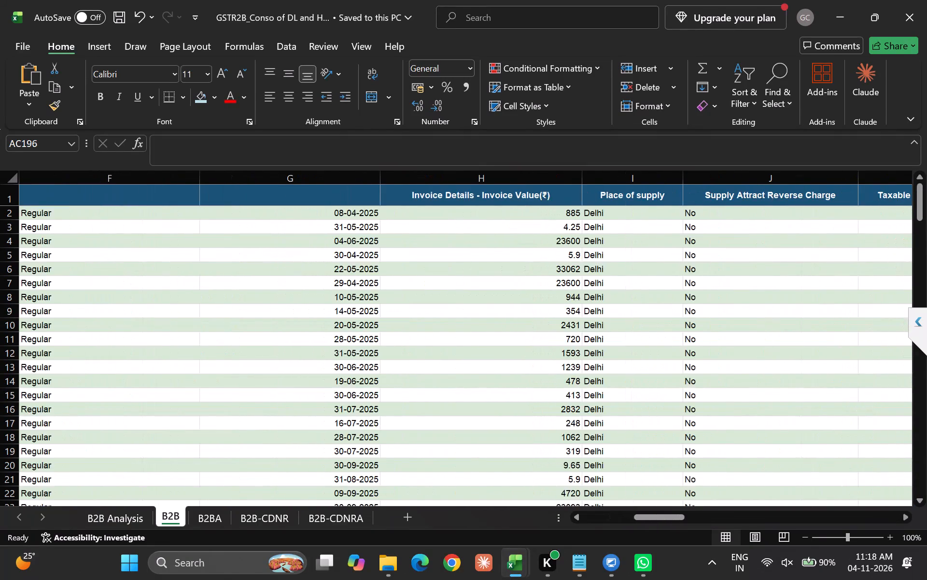
scroll(353, 364, "down", 1)
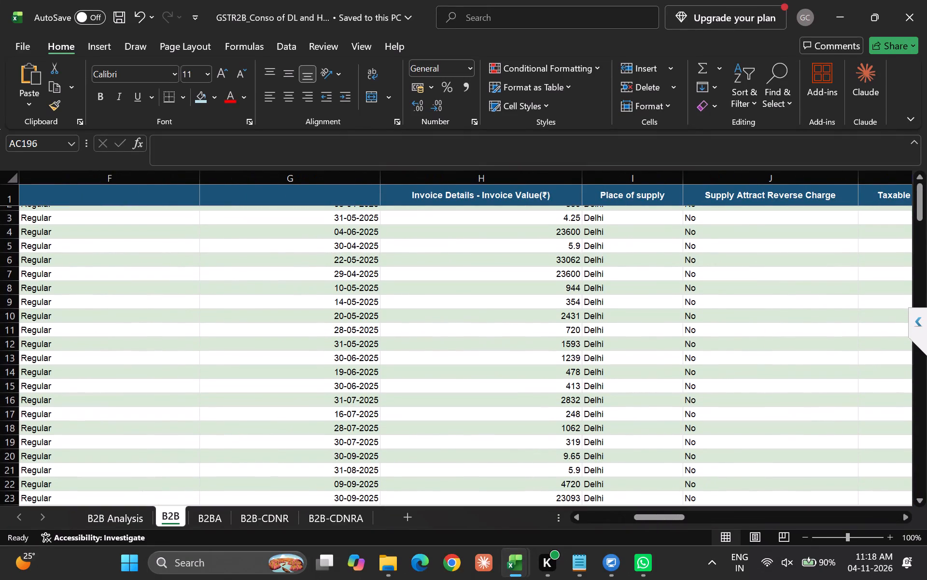
scroll(353, 364, "down", 2)
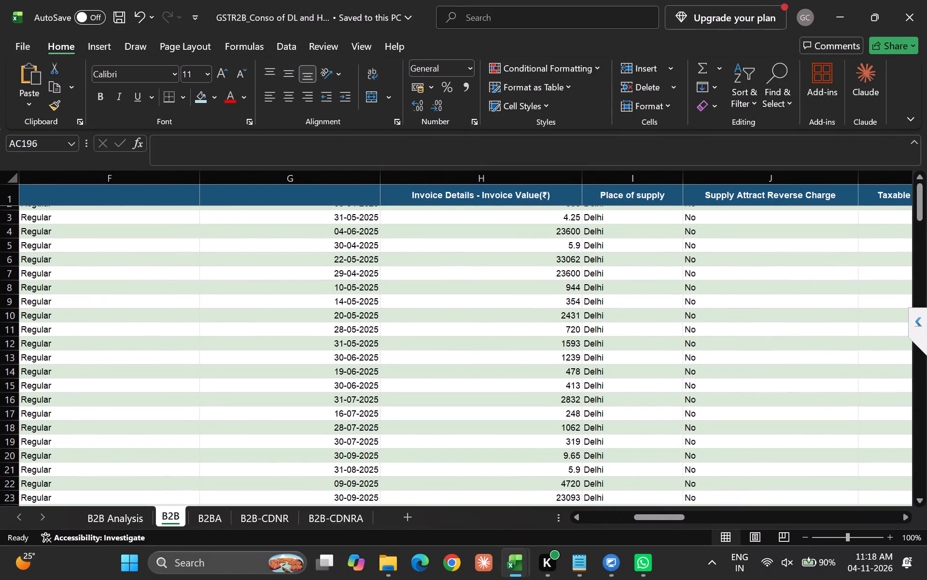
scroll(353, 364, "down", 7)
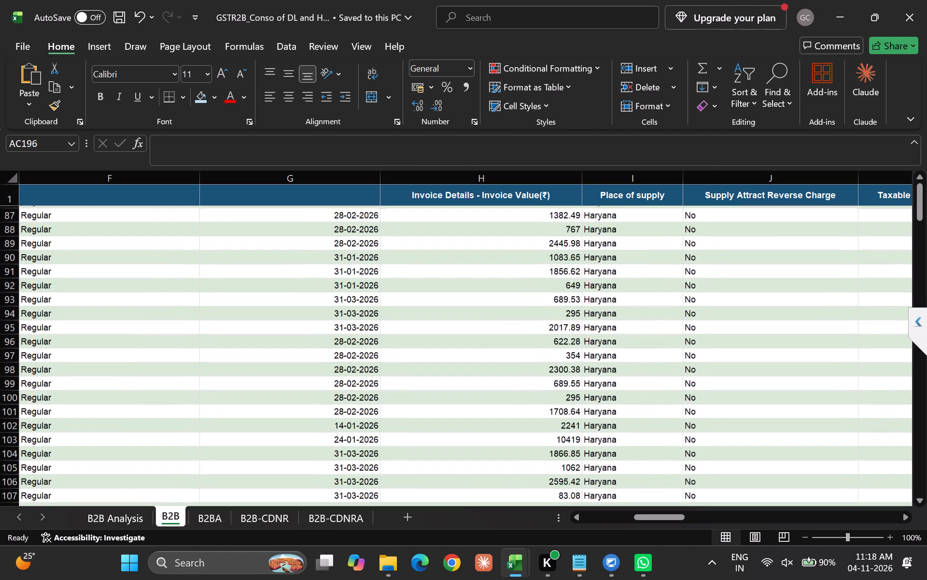
scroll(353, 364, "up", 3)
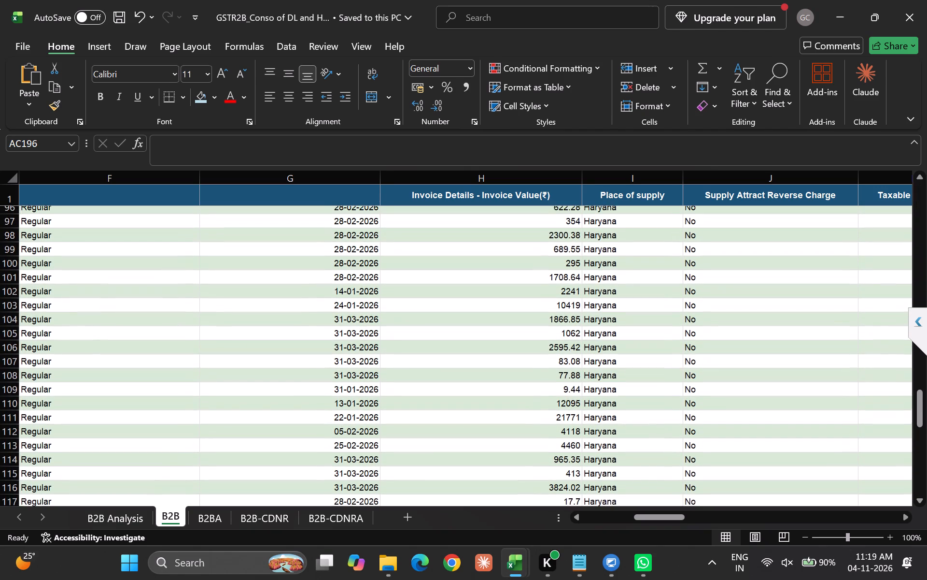
scroll(353, 364, "down", 3)
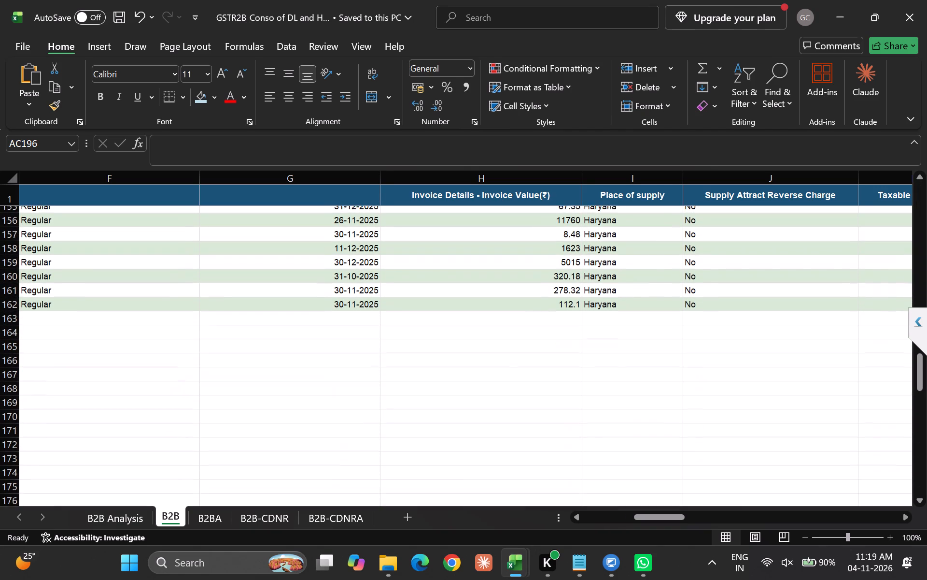
scroll(353, 364, "down", 1)
left_click(353, 364)
scroll(343, 407, "up", 12)
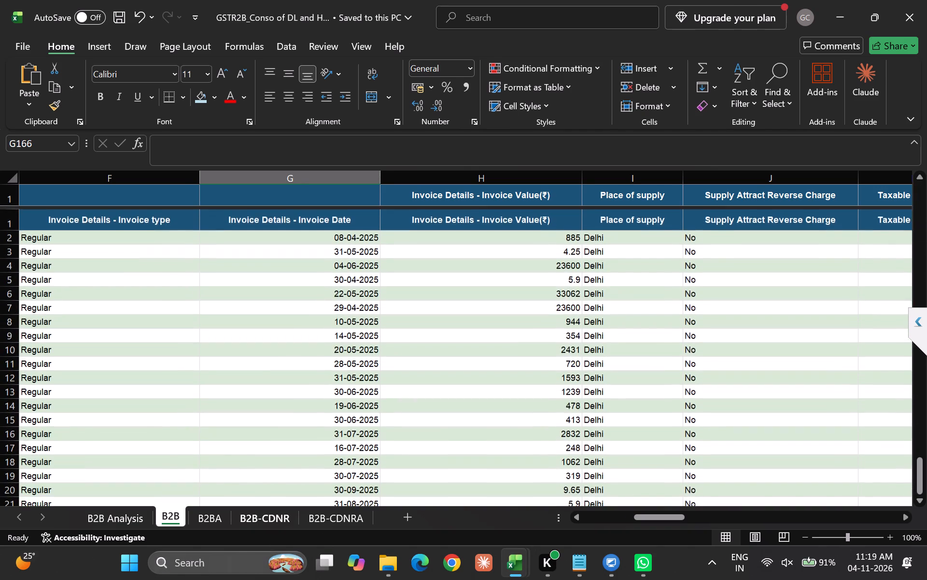
Examine the Haryana credit note record on the B2B-CDNRA sheet across its columns.
left_click(332, 511)
left_click(277, 520)
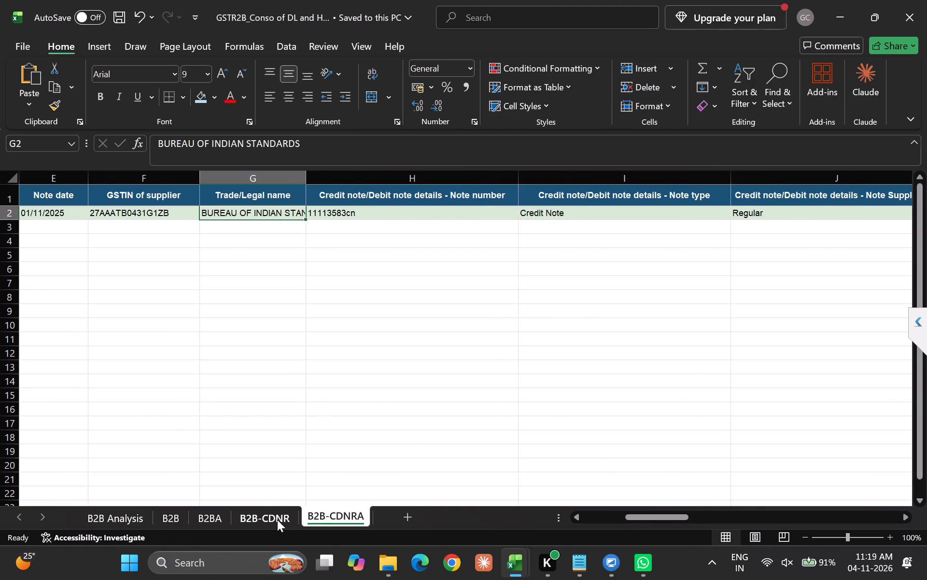
left_click(312, 517)
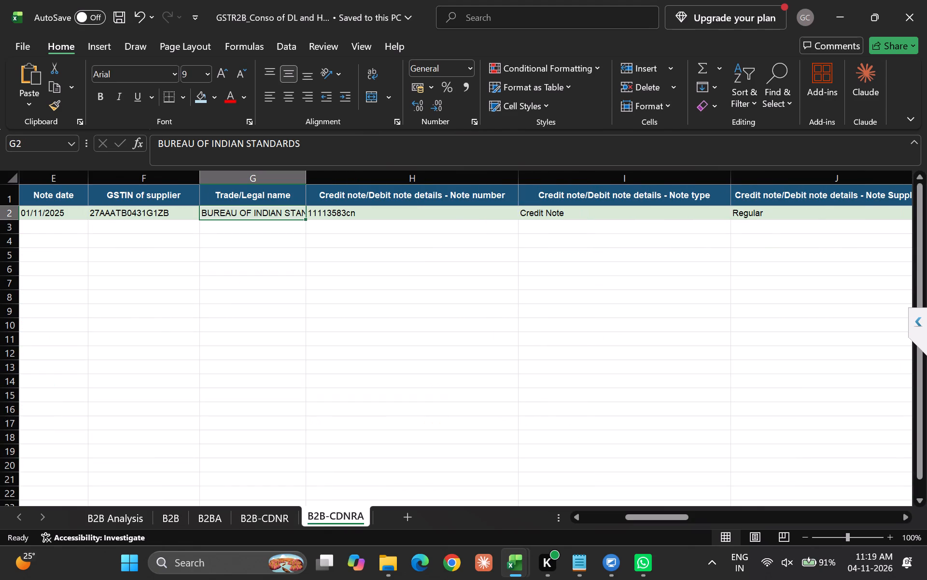
scroll(277, 435, "right", 2)
scroll(277, 435, "up", 1)
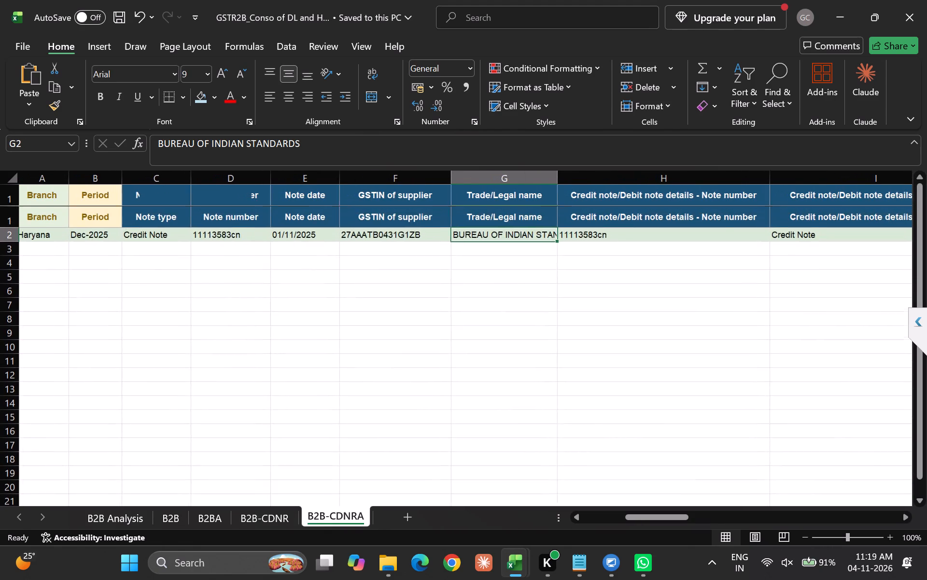
scroll(277, 435, "up", 1)
scroll(277, 435, "right", 1)
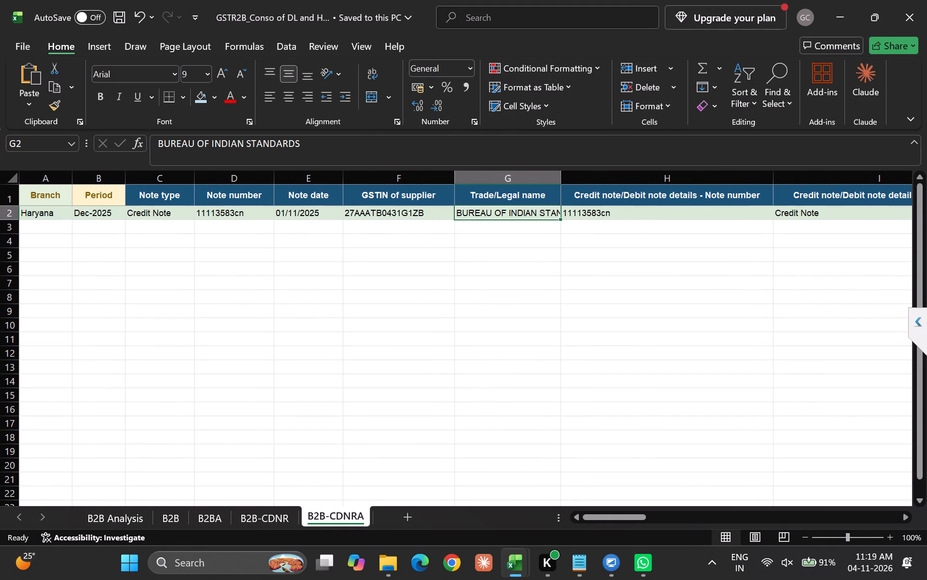
Go through the supplier names row by row in the credit and debit note records on the B2B-CDNR sheet.
left_click(262, 511)
scroll(221, 391, "up", 1)
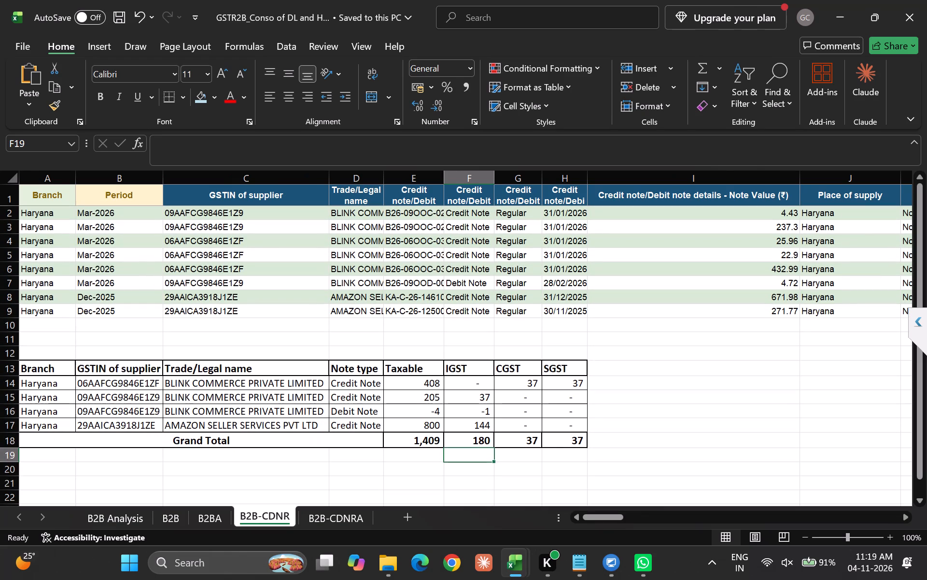
left_click(353, 213)
key("Down")
key("Down")
key("Down")
key("Down")
key("Down")
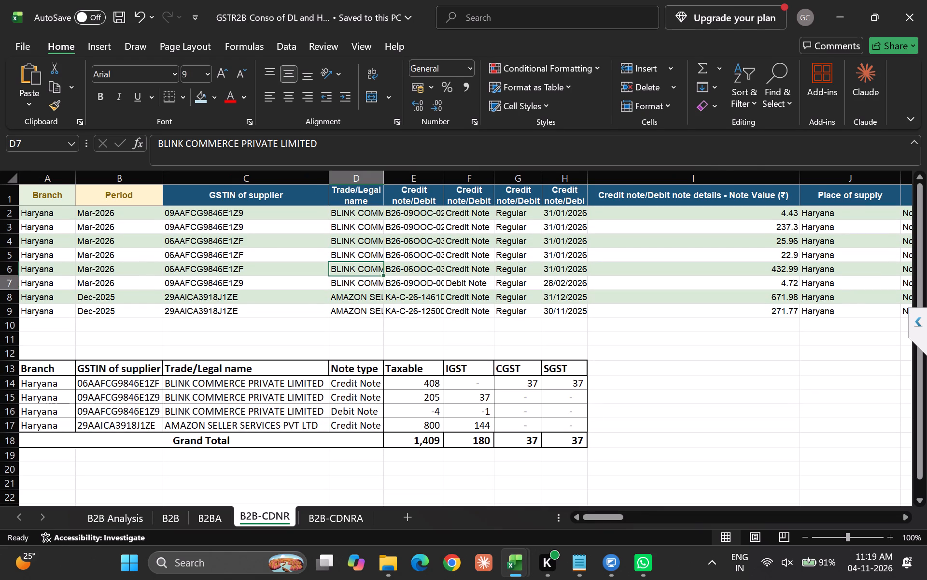
key("Down")
key("Down")
key("Down")
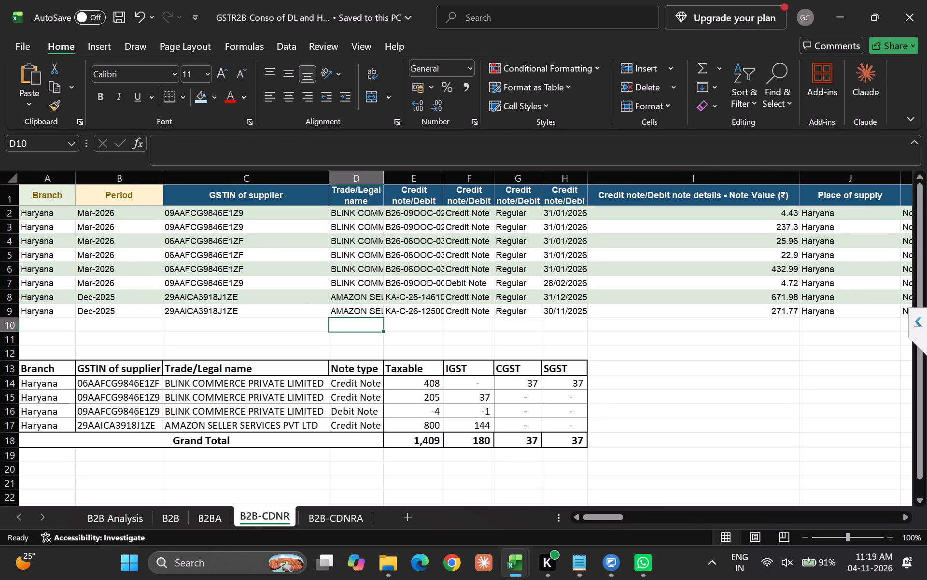
Review the B2BA sheet and the invoice rows on B2B, and return to B2B Analysis.
left_click(209, 520)
left_click(199, 409)
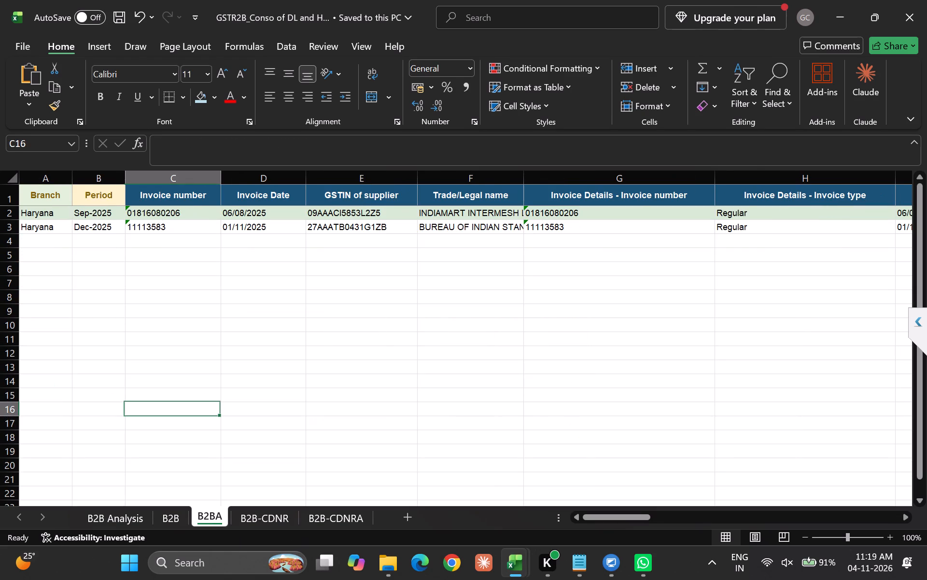
left_click(168, 515)
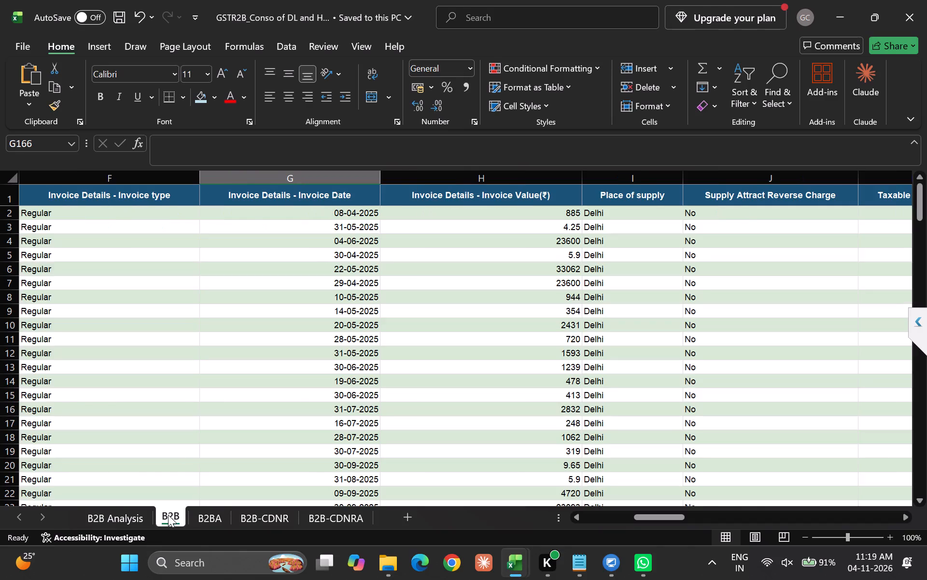
scroll(199, 437, "down", 3)
left_click(132, 517)
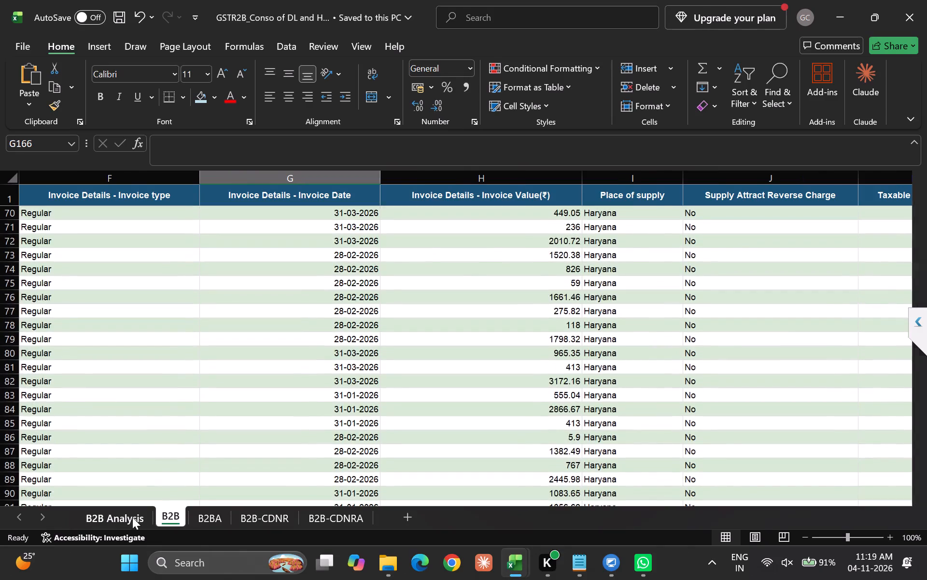
Switch to the Final Working workbook, label J4 "Total as per 2B" and fit the column width to the label.
key("alt+Tab")
key("Down")
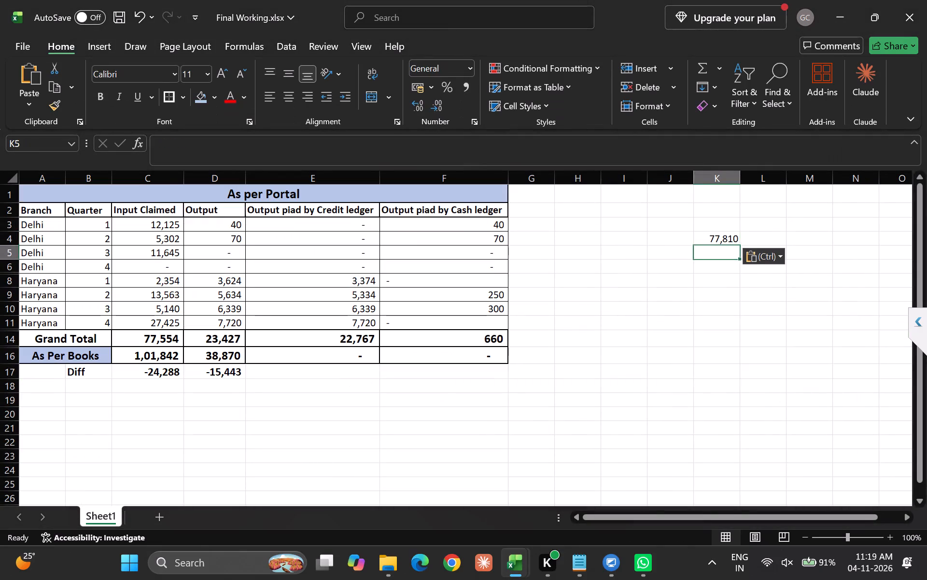
key("Left")
key("Up")
type("Total as per")
key("space")
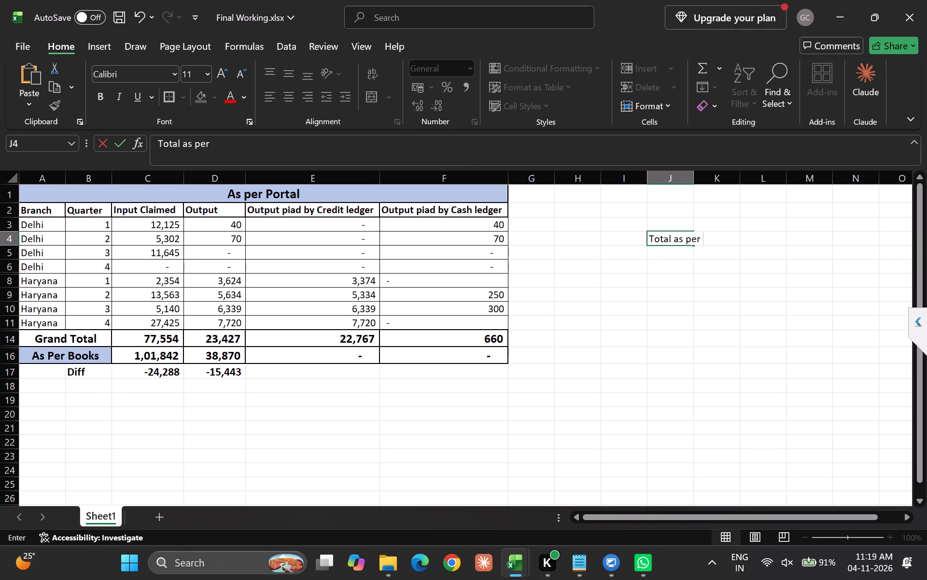
type("2B")
key("Return")
key("Up")
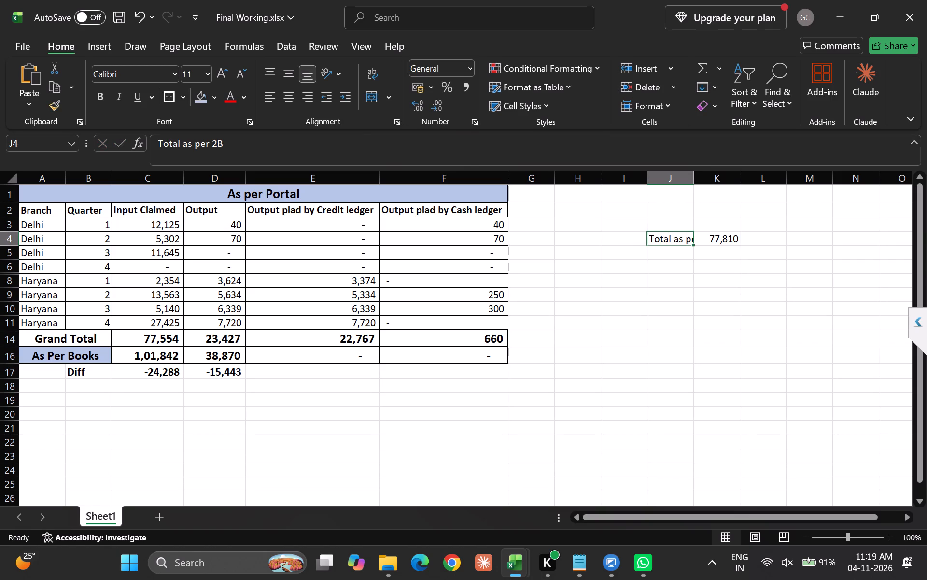
key("alt+h")
type("oi")
key("Down")
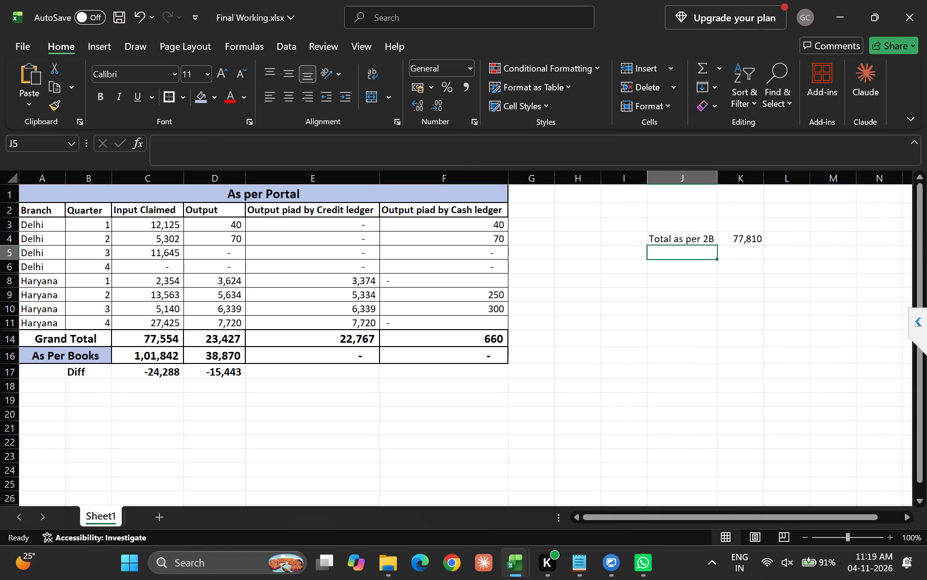
Copy the J4 label down to J5 and change it to "Total as per 3B".
key("Up")
key("shift+Down")
key("ctrl+d")
key("Down")
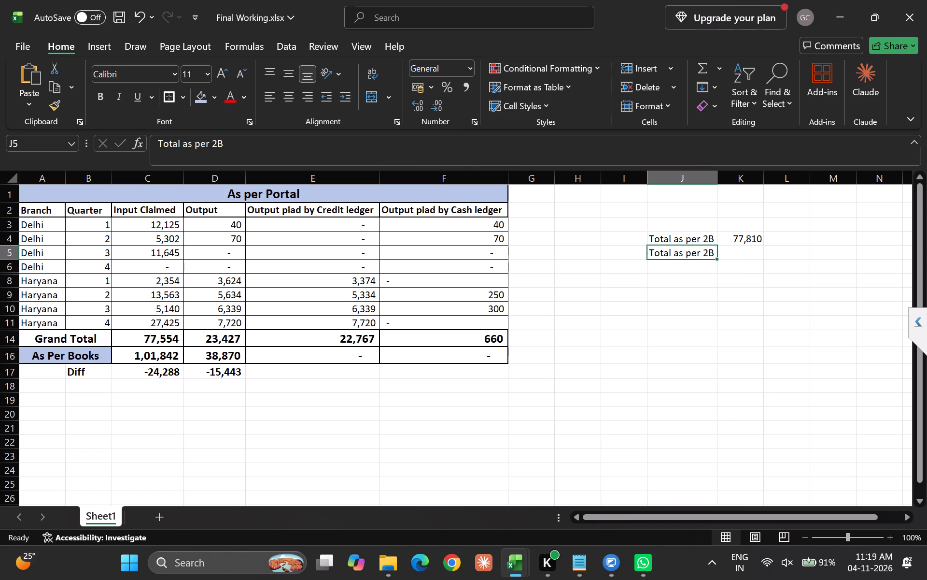
key("F2")
key("Left")
key("BackSpace")
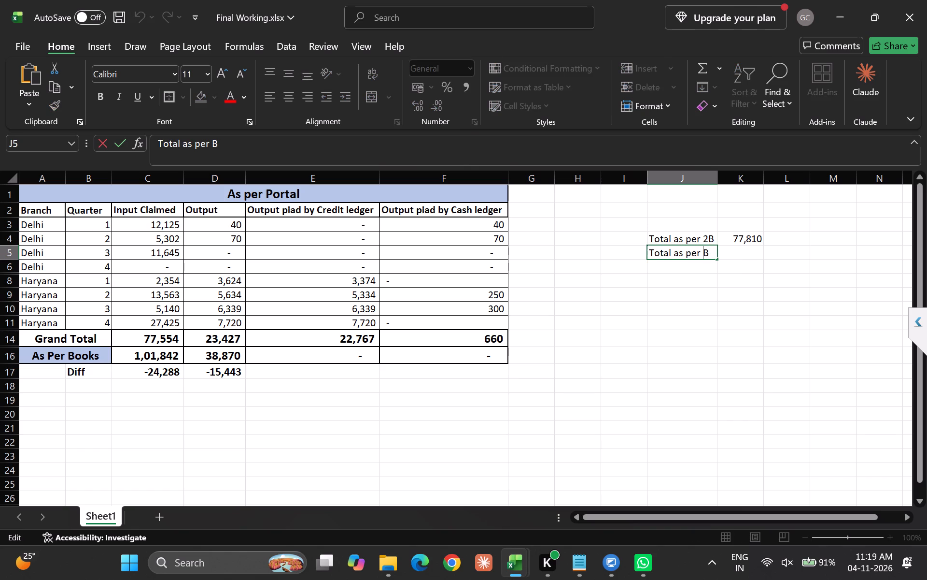
key("3")
key("Return")
Link K5 to the Grand Total of Input Claimed in C14.
key("Up")
key("Up")
key("Right")
key("Down")
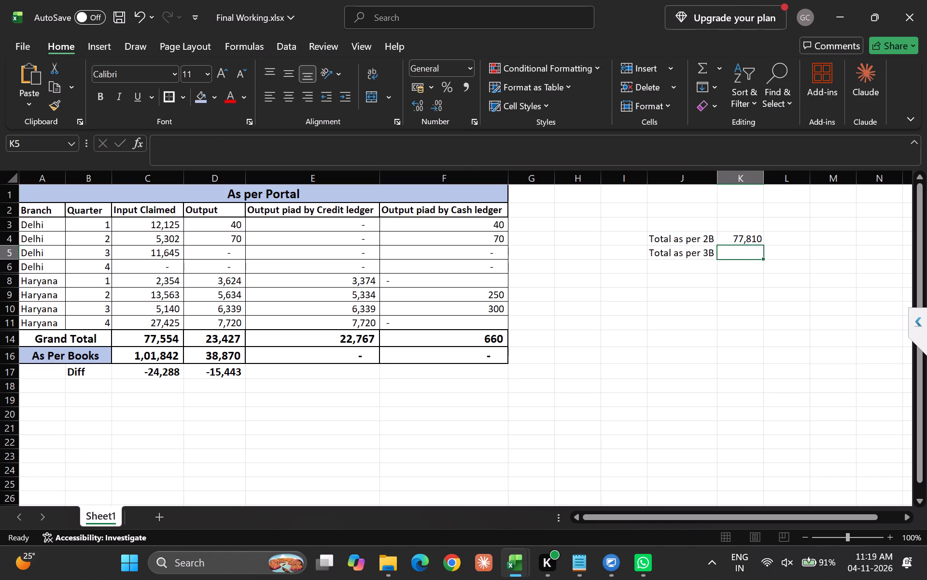
key("equal")
scroll(129, 311, "up", 1)
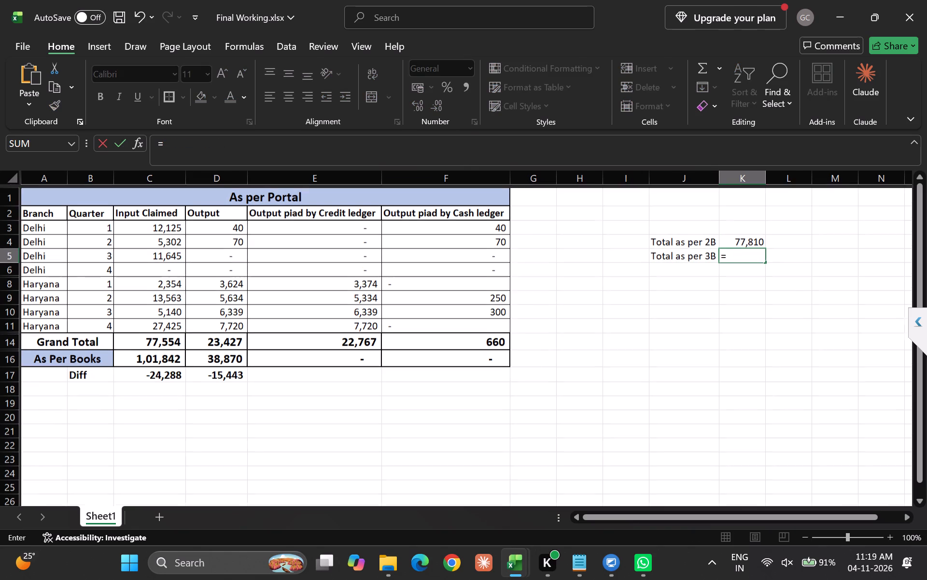
scroll(129, 311, "up", 1)
left_click(153, 337)
key("Return")
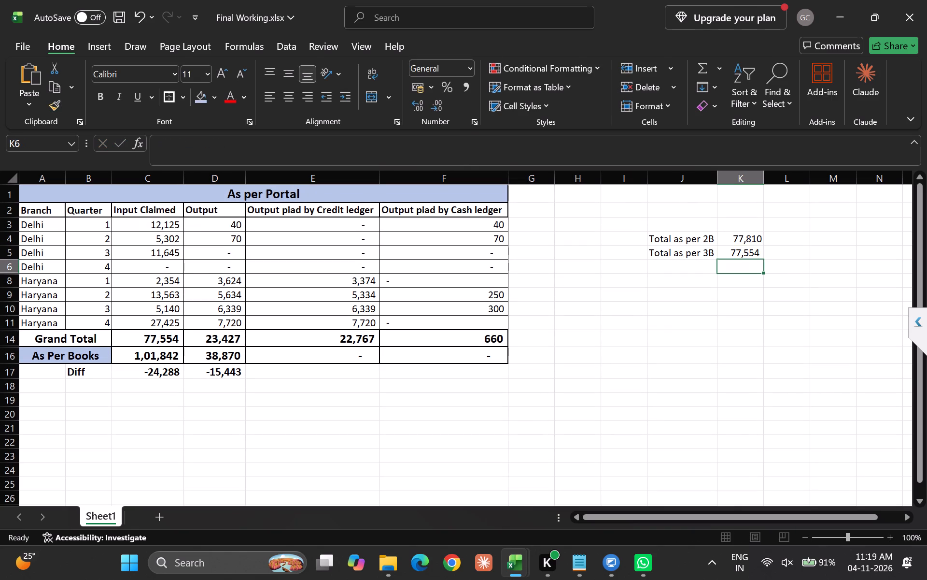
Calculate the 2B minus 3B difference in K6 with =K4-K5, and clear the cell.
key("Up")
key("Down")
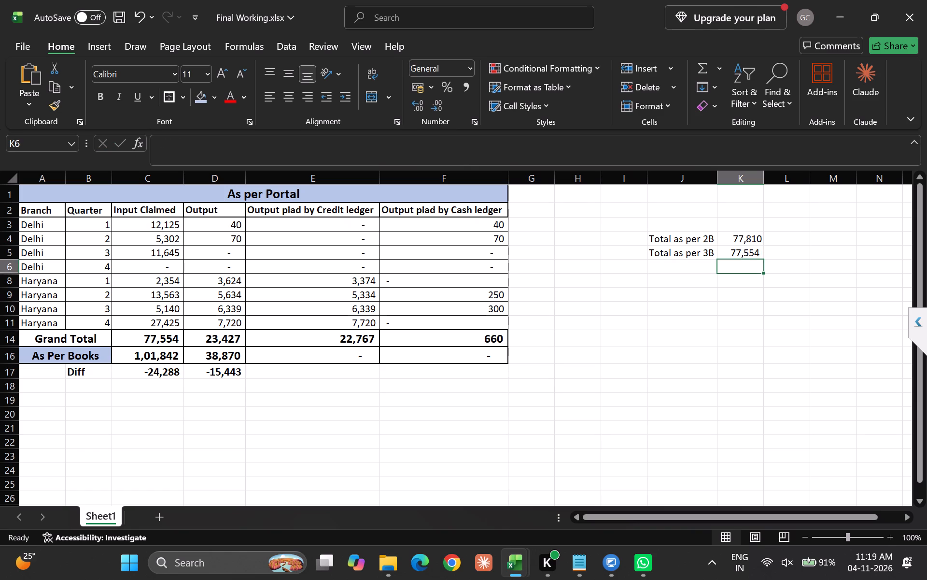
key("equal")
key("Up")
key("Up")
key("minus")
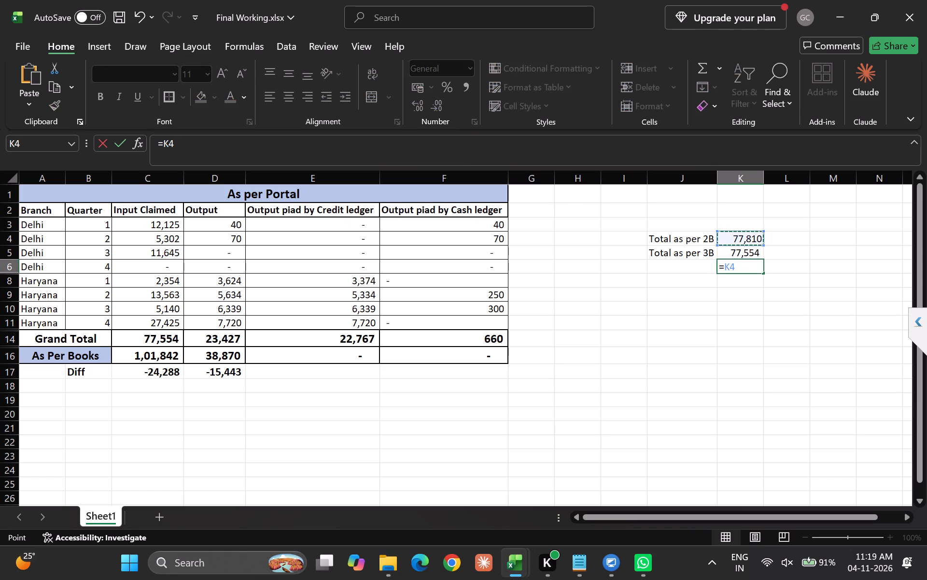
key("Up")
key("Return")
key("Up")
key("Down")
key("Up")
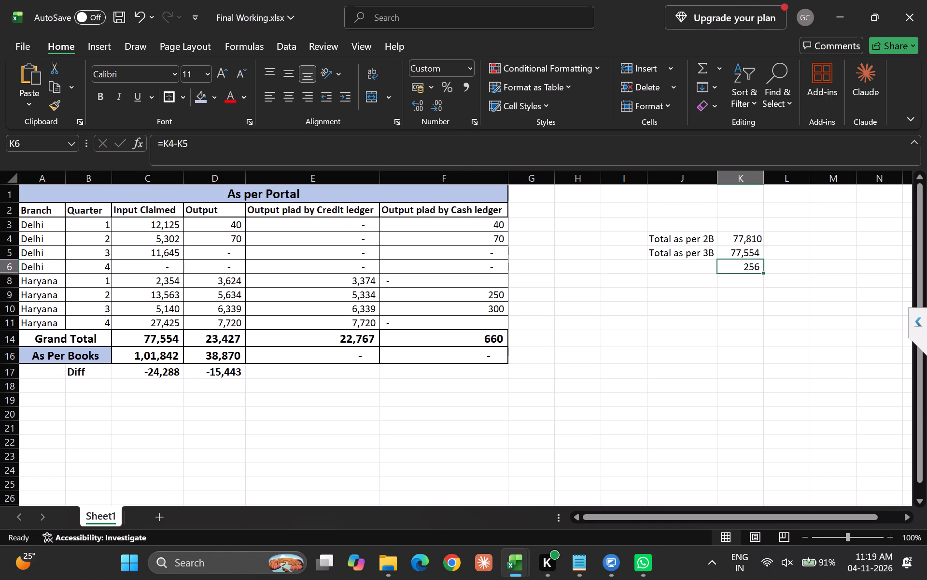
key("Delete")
Apply all borders to the 2B and 3B totals block J4:K5.
key("Up")
key("Down")
key("Up")
key("Up")
key("Left")
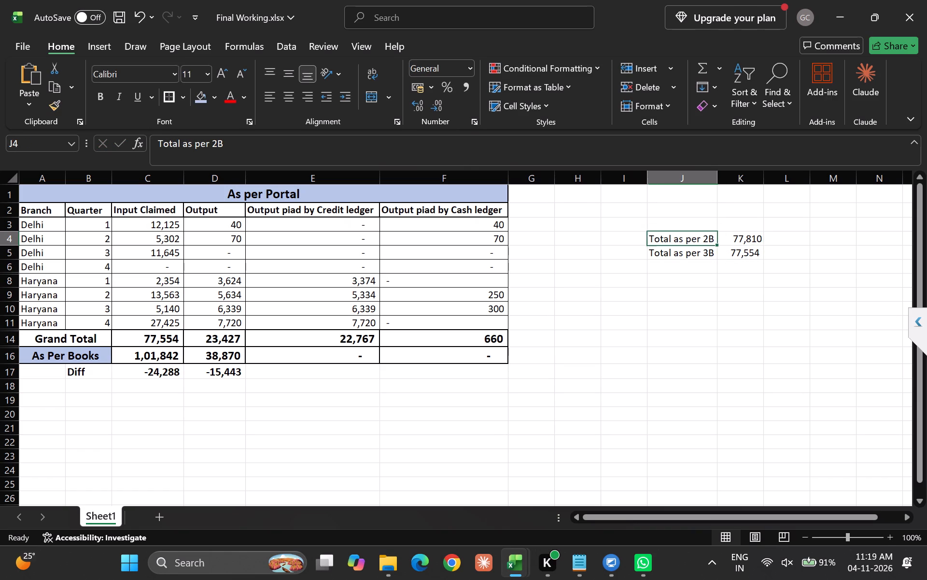
key("shift+Right")
key("shift+Down")
key("alt+h")
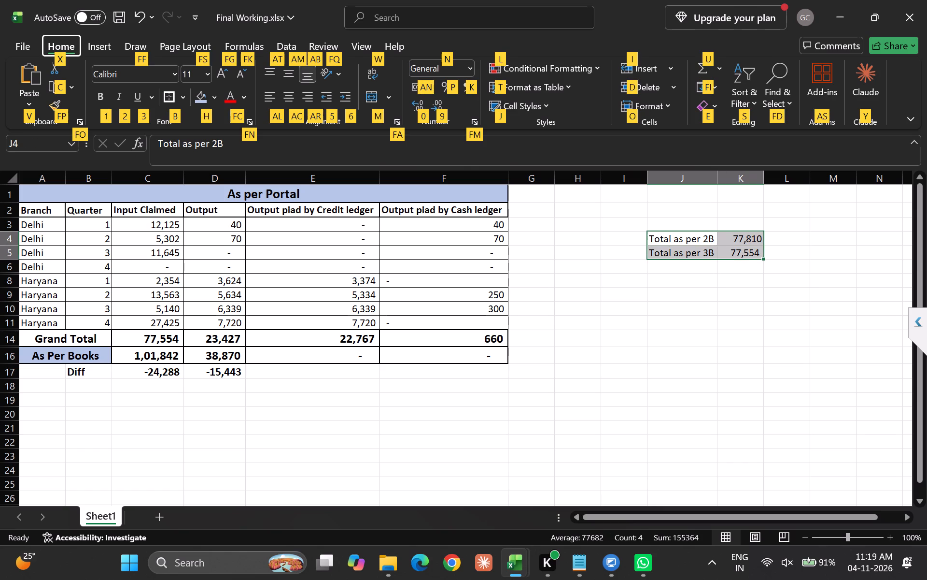
type("ba")
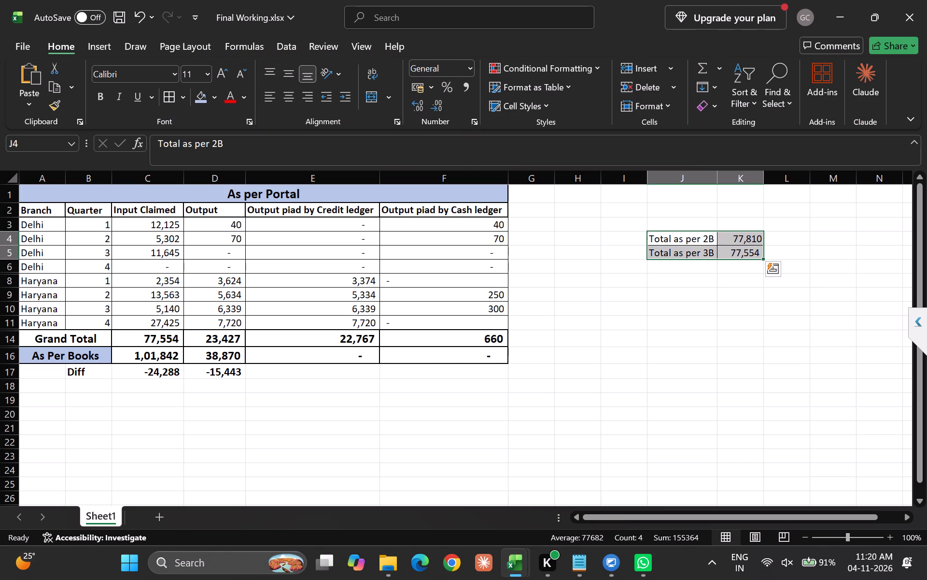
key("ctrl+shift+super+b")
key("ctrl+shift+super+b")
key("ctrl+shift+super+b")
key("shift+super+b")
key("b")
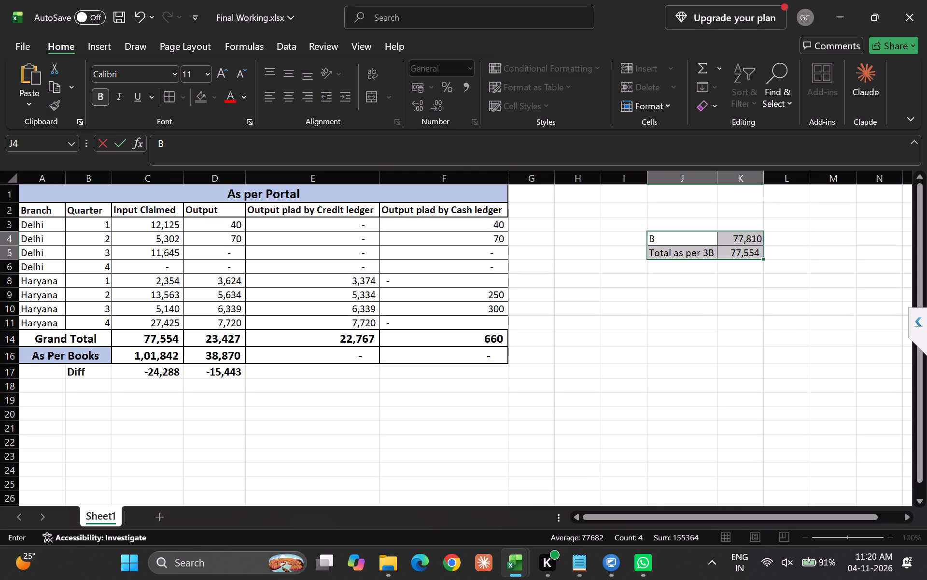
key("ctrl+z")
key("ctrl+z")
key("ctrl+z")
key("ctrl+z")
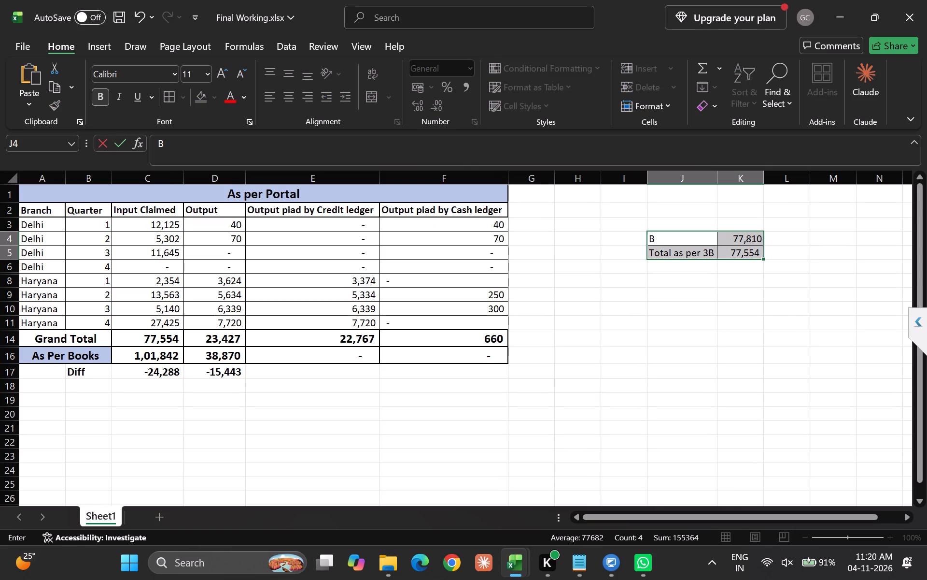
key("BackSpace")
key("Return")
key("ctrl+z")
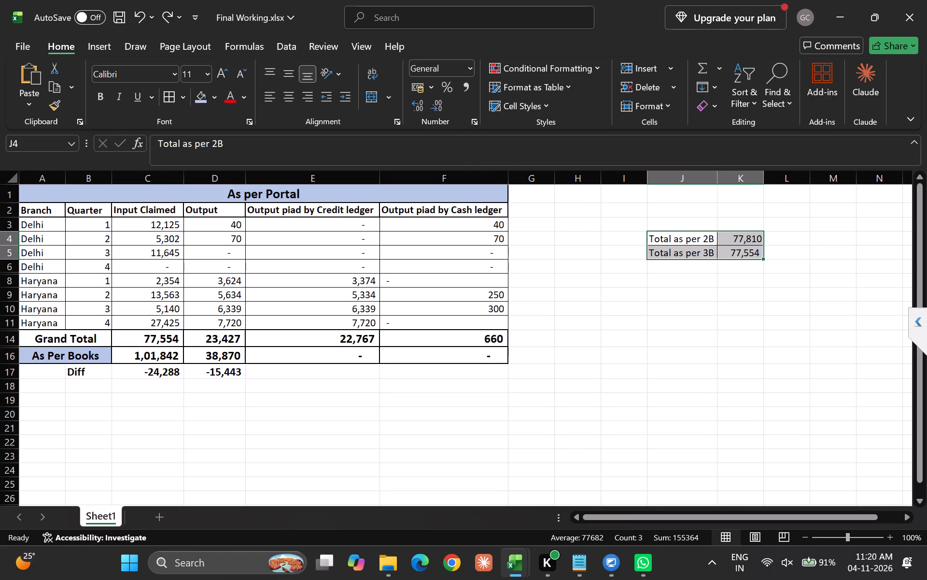
Make J4:K5 bold at font size 12 and autofit the widths of columns J and K.
key("Down")
key("Up")
key("Down")
key("Up")
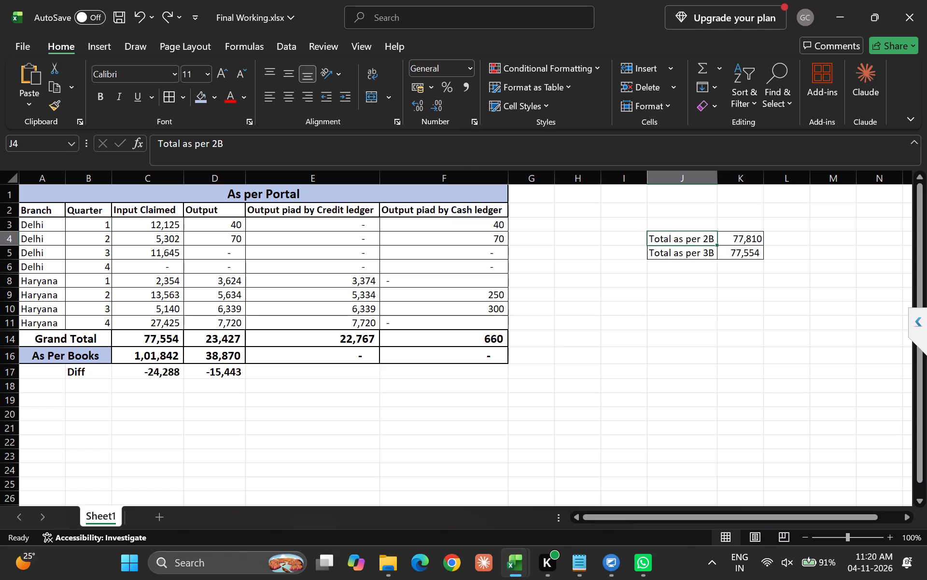
key("shift+Right")
key("shift+Down")
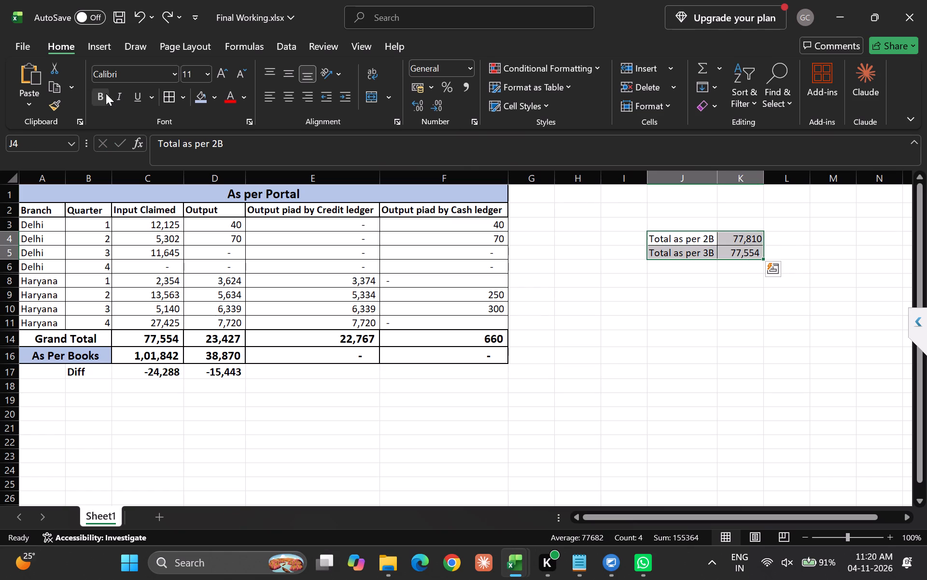
left_click(106, 93)
left_click(218, 67)
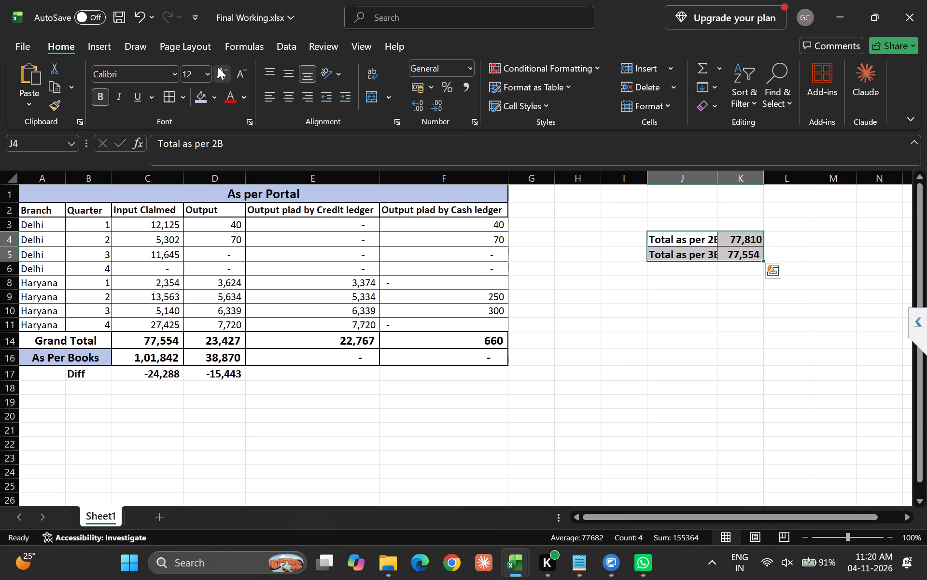
key("alt+h")
type("oi")
key("Down")
key("Up")
key("Right")
key("Left")
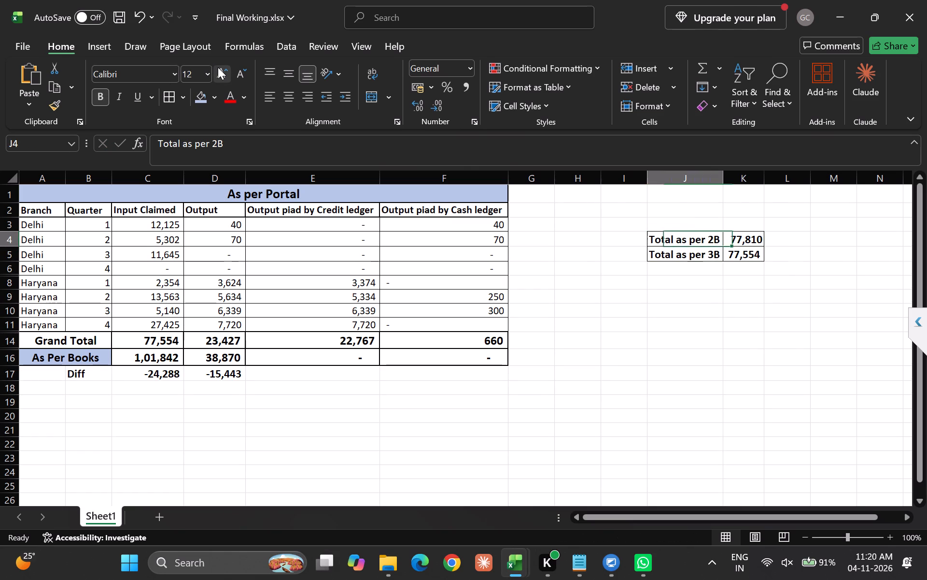
Delete the empty columns H and I between the portal table and the 2B and 3B totals block.
key("Left")
key("ctrl+space")
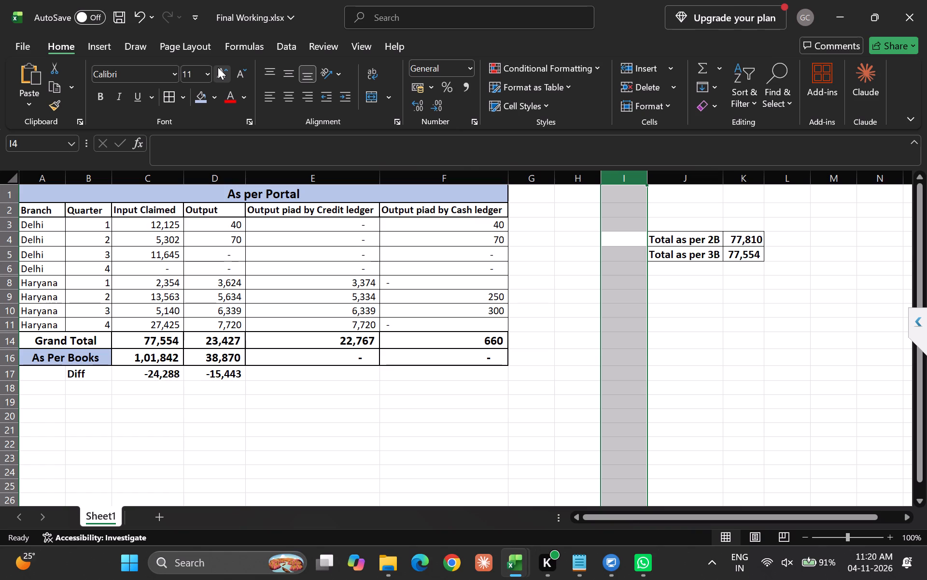
key("shift+Left")
key("ctrl+minus")
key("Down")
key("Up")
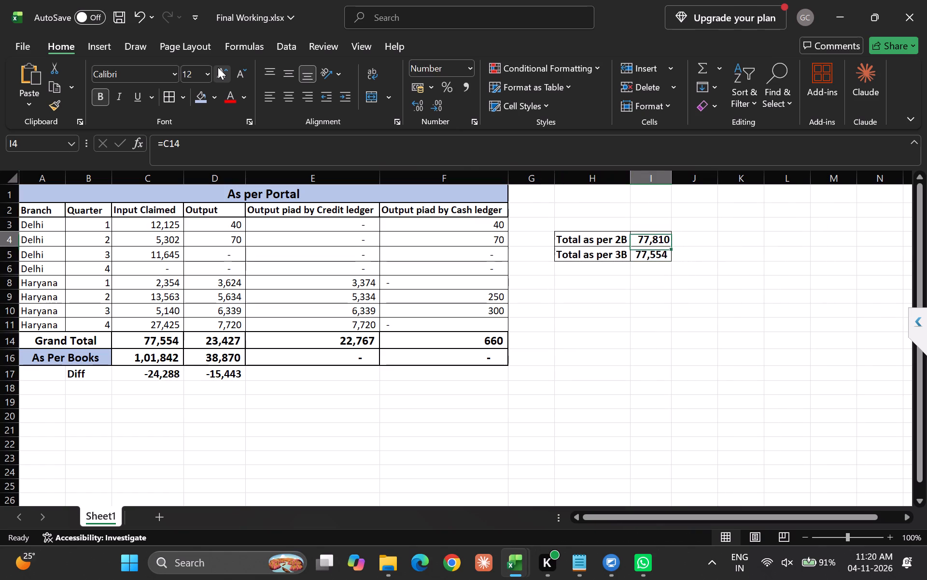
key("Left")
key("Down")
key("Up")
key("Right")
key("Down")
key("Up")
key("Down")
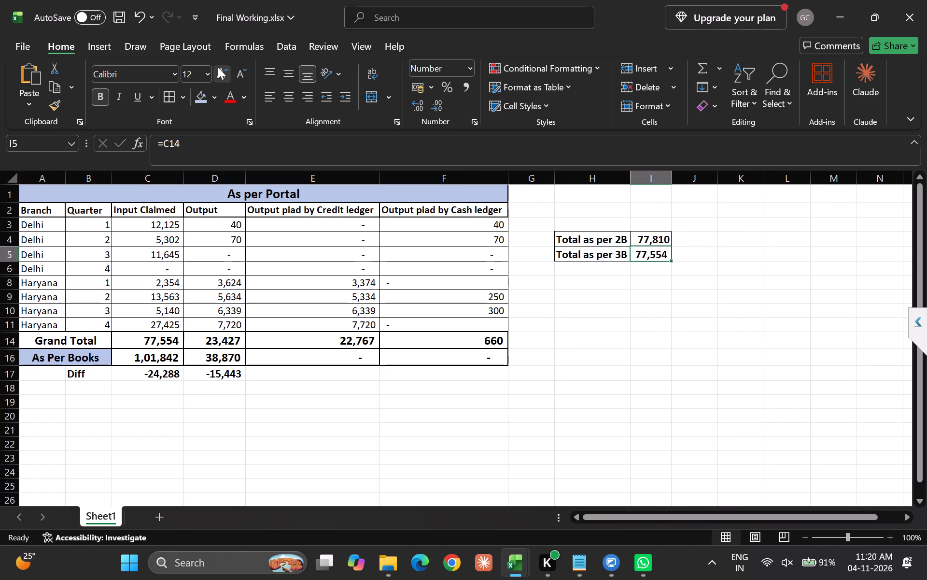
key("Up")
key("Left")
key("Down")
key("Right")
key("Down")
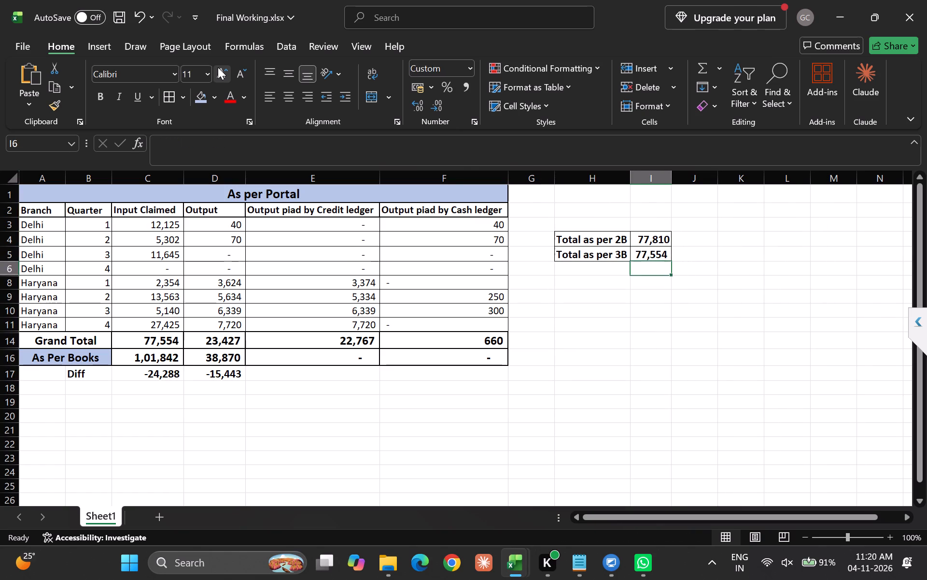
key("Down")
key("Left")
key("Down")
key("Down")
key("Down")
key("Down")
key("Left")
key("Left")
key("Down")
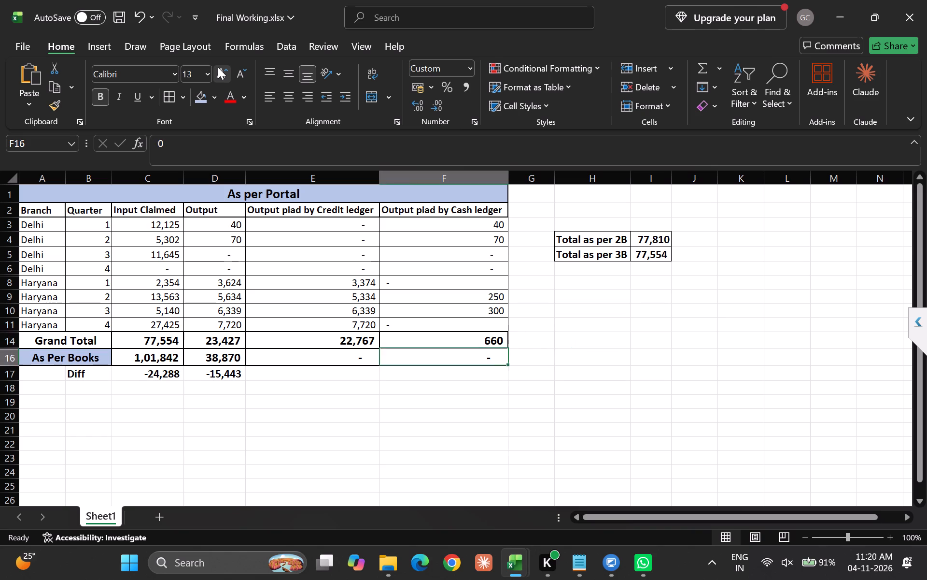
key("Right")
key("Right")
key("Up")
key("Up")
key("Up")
Save the Final Working workbook.
key("ctrl+s")
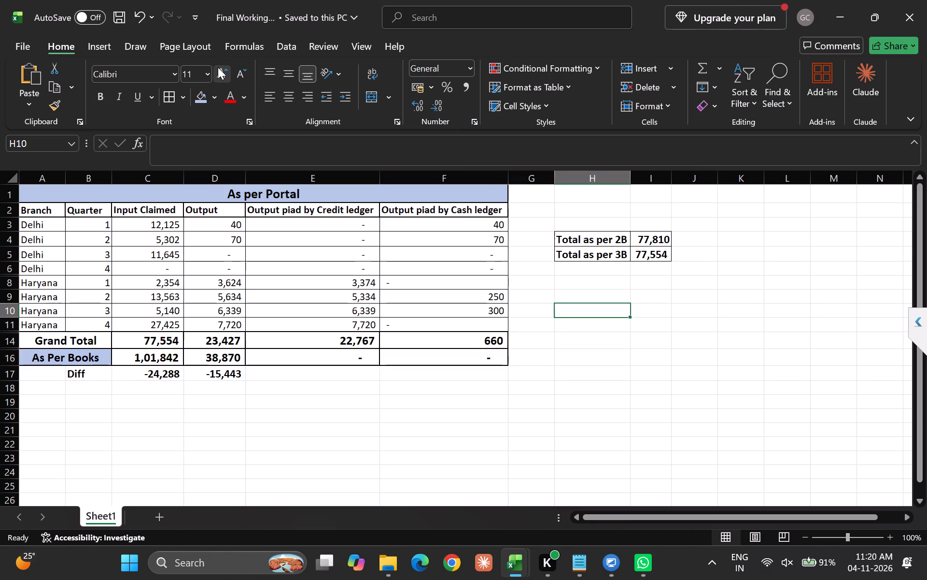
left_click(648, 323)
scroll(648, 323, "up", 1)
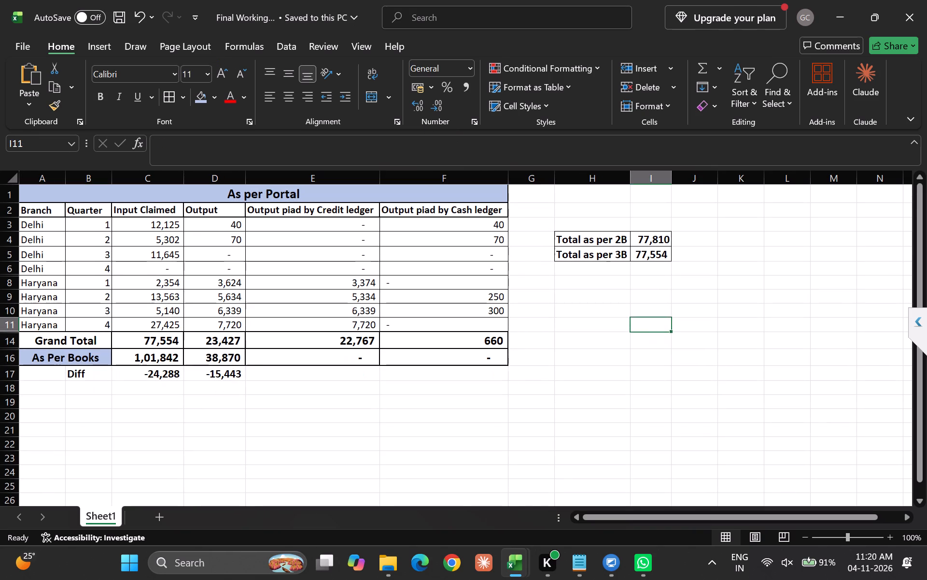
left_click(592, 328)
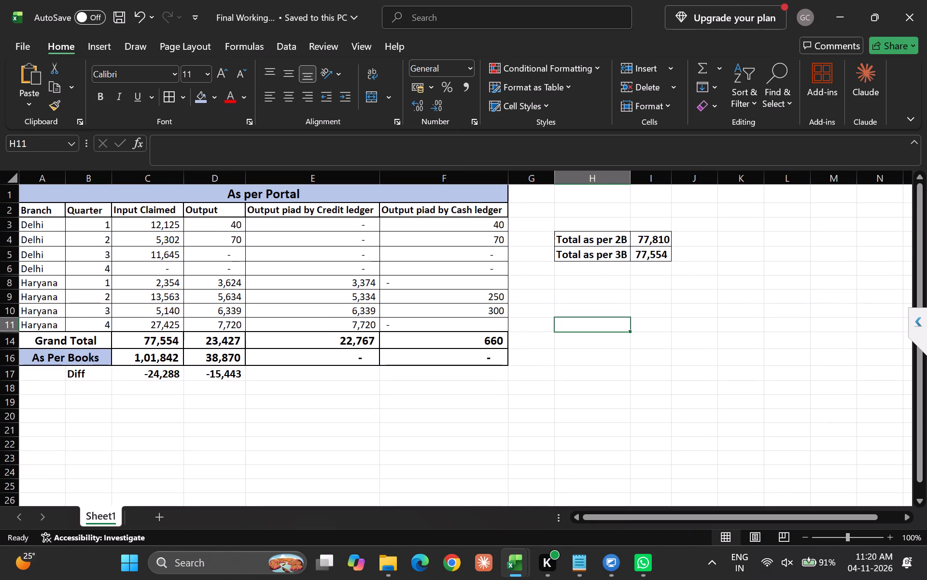
left_click(24, 187)
key("shift+Right")
key("shift+Right")
key("shift+Right")
key("shift+Right")
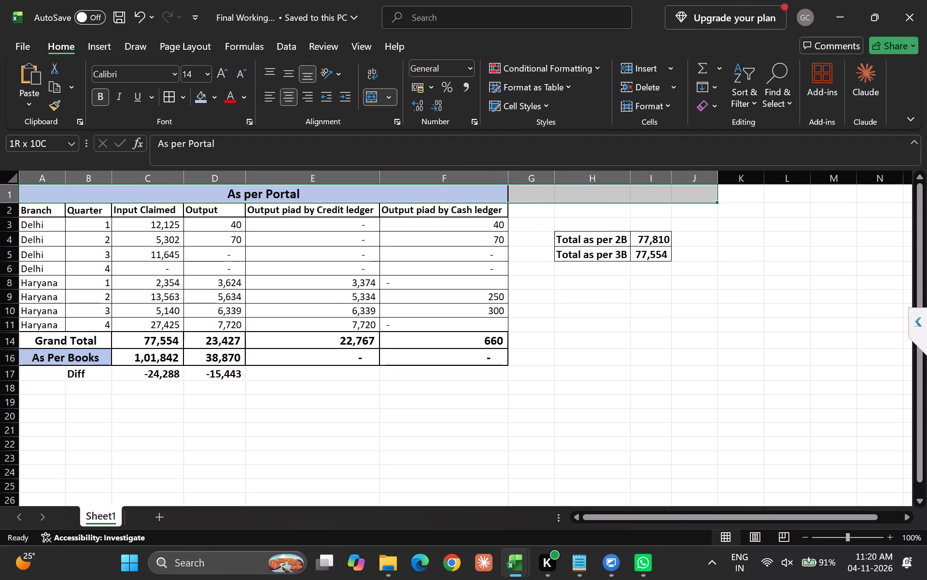
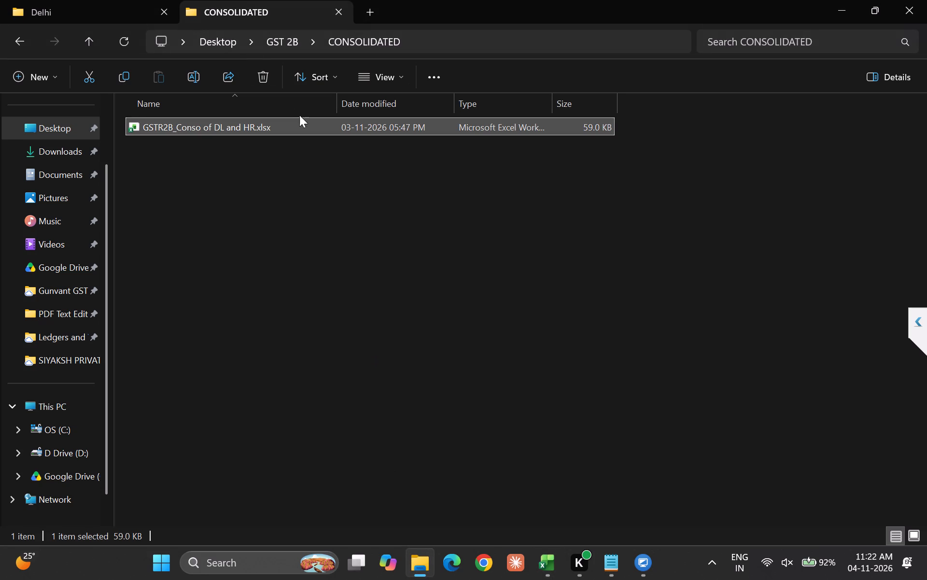
left_click(57, 126)
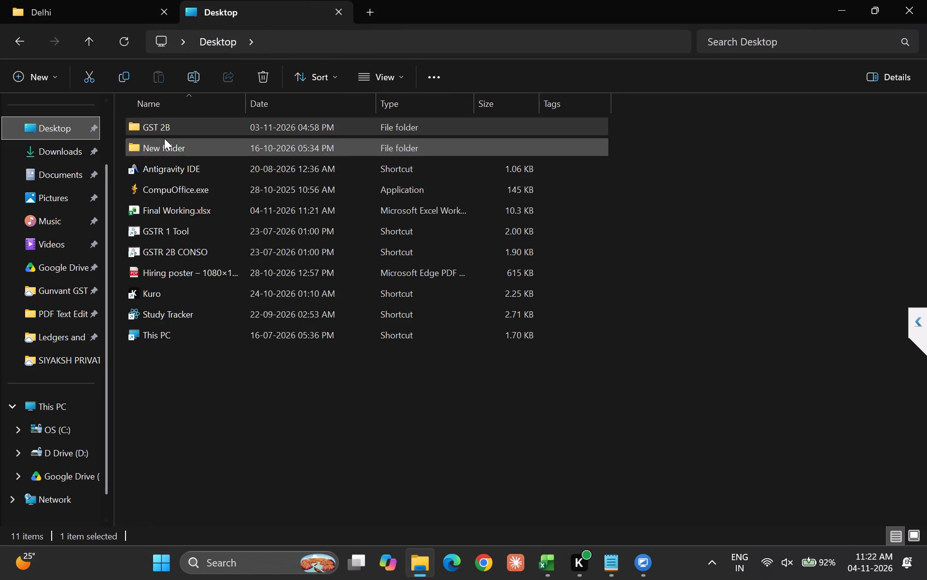
double_click(202, 207)
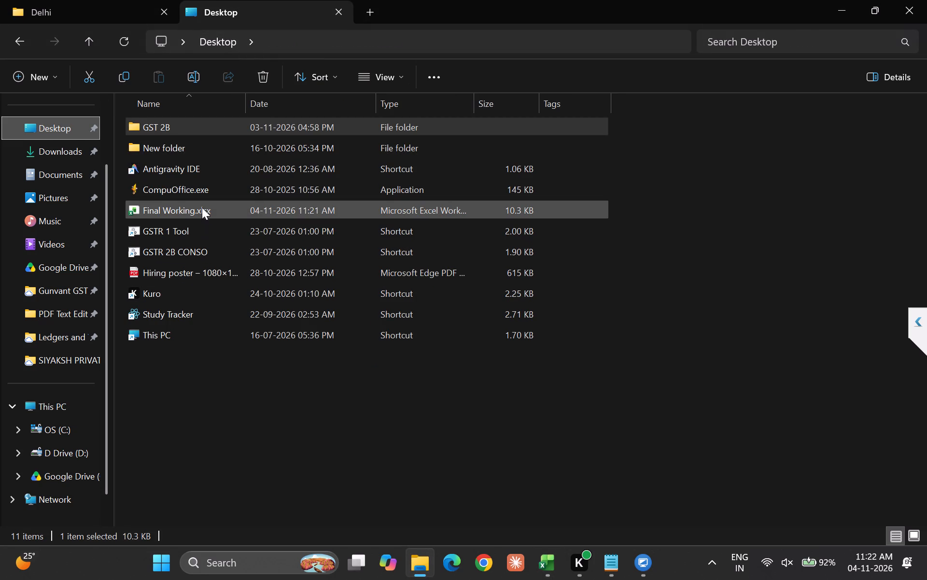
Review the As per Portal table, including its comparison with the books, and the separate 2B and 3B totals.
left_click(296, 405)
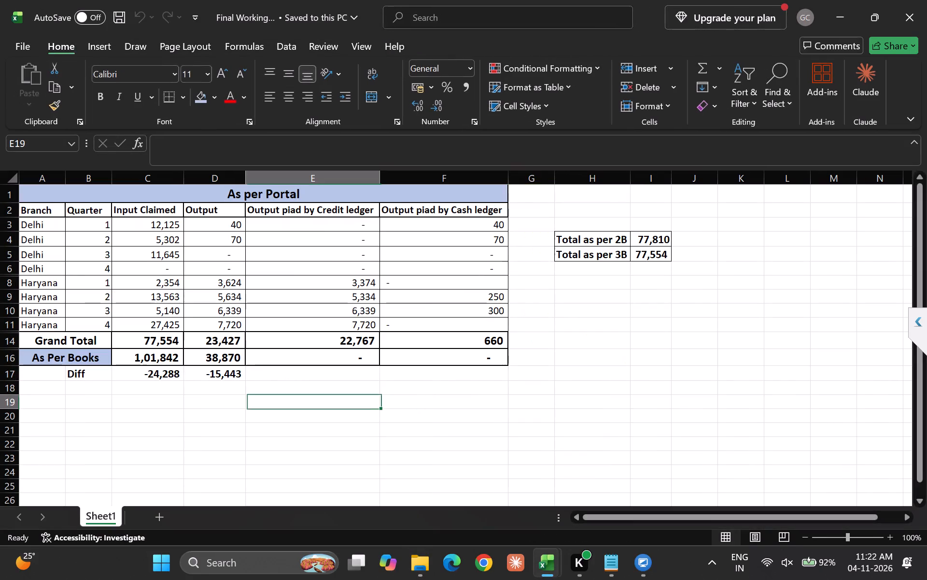
key("Left")
key("Left")
key("Left")
key("Left")
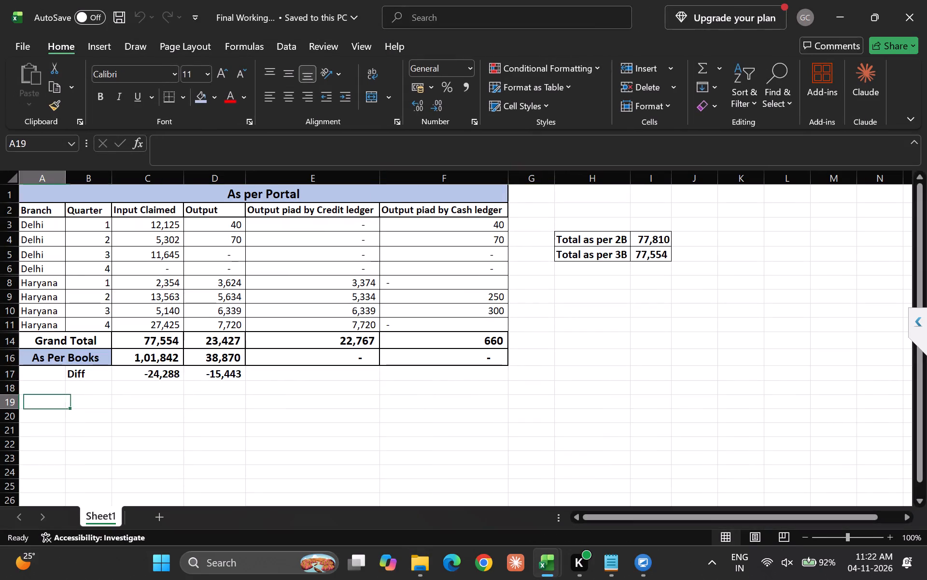
key("Left")
key("Up")
key("Up")
key("Up")
key("Up")
key("Up")
key("Up")
key("Up")
key("Up")
key("Up")
key("Up")
key("Up")
key("Up")
key("Up")
key("Up")
key("Up")
key("Up")
key("Up")
key("Up")
key("Up")
key("Up")
key("Up")
key("Up")
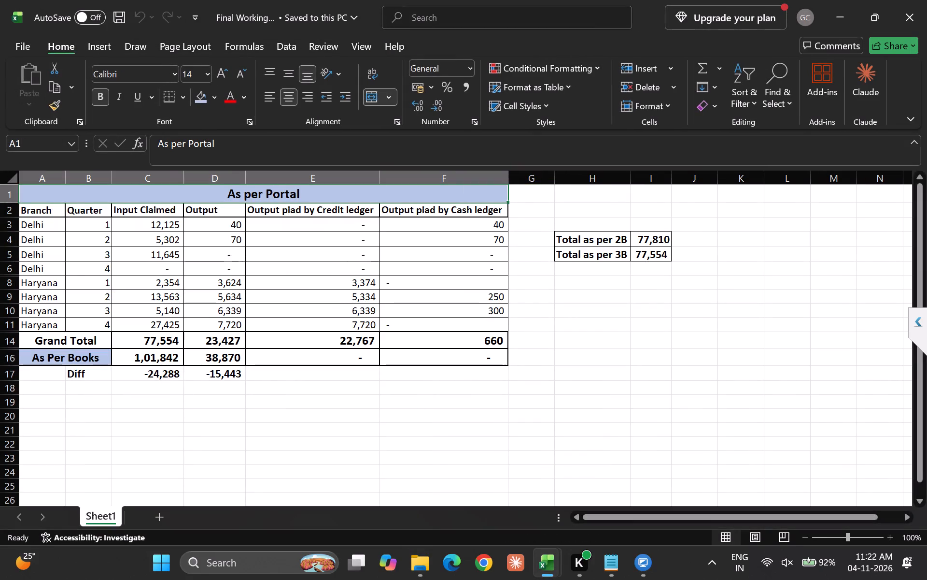
key("Down")
key("Up")
key("Down")
key("Up")
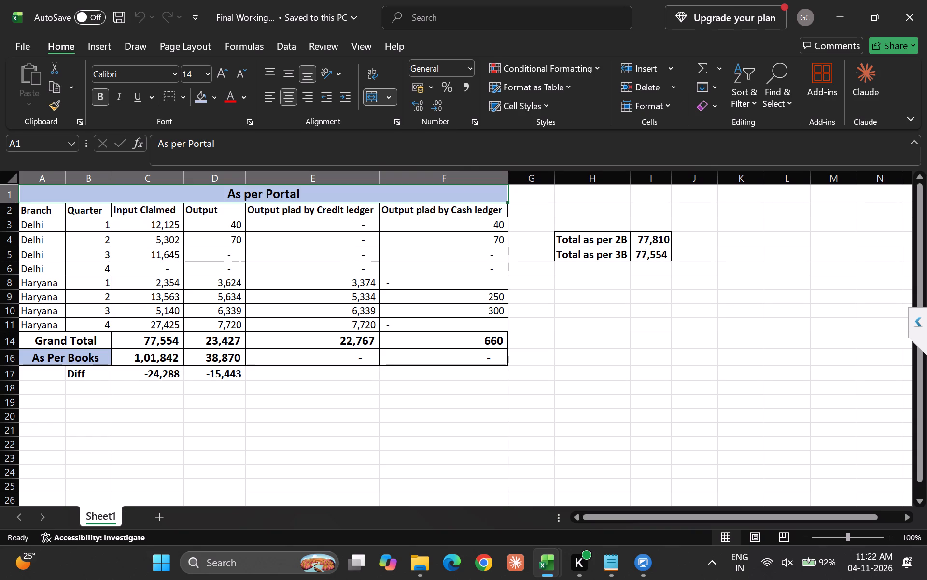
key("Down")
key("Up")
key("Down")
key("Up")
key("Right")
key("Down")
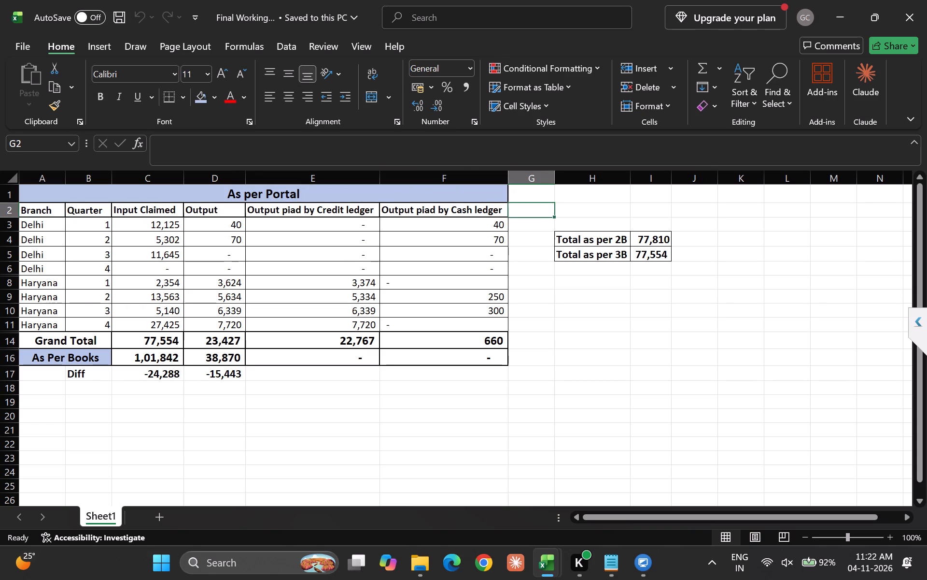